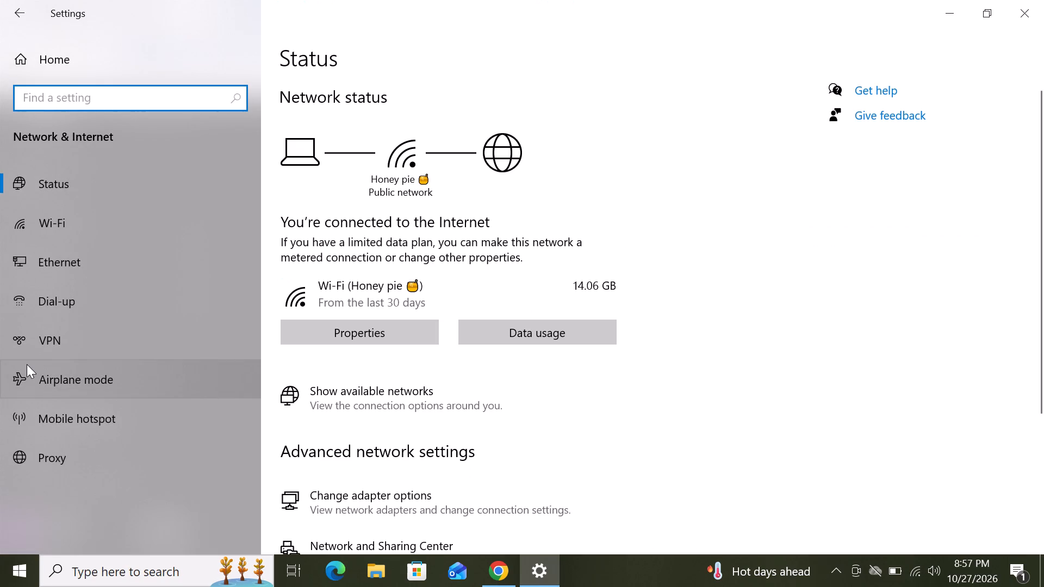
Look through the Airplane mode, Bluetooth & other devices, Focus assist and Storage pages in Windows Settings.
click(27, 364)
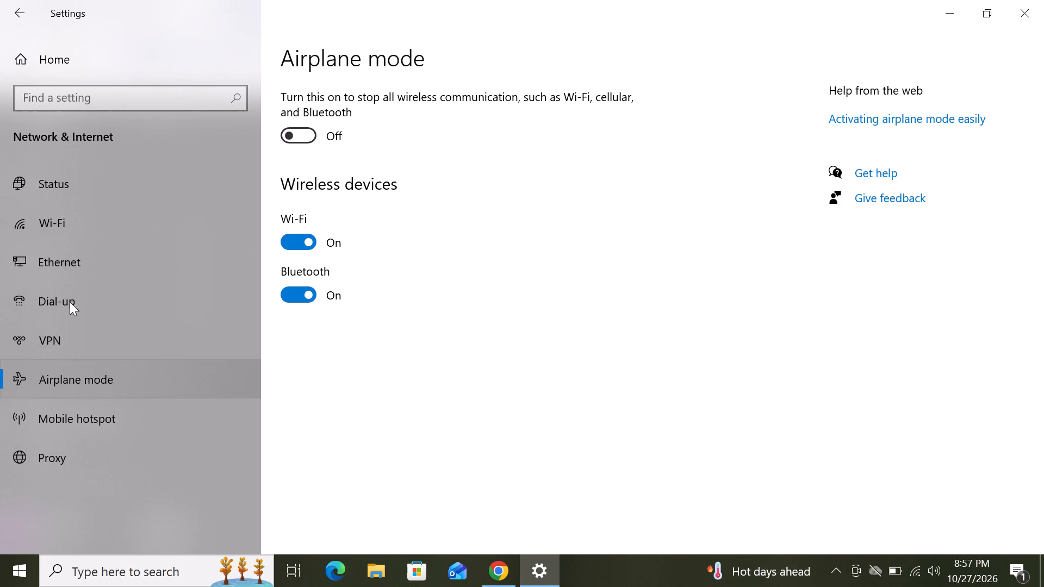
click(52, 59)
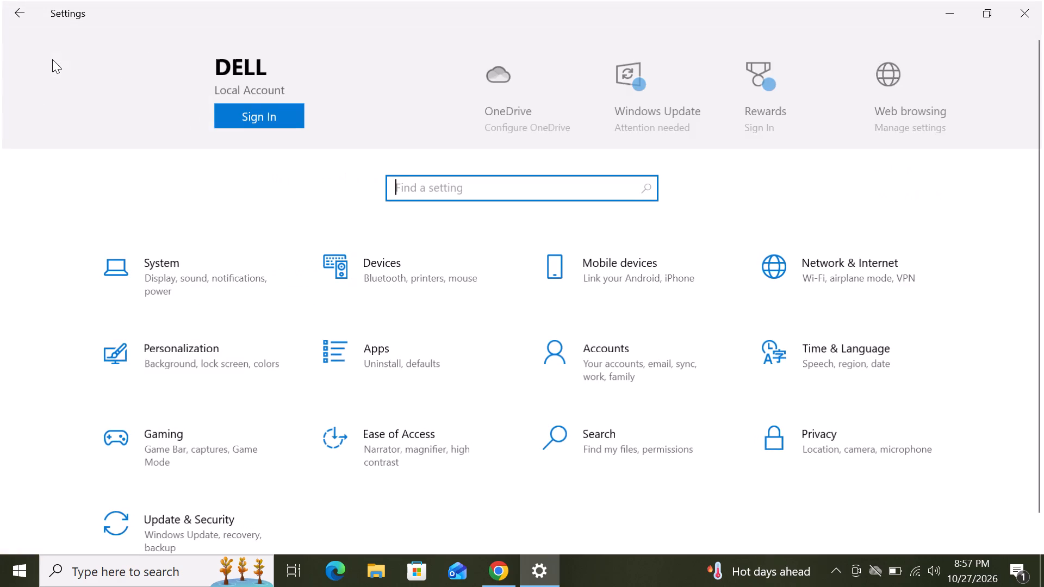
click(341, 252)
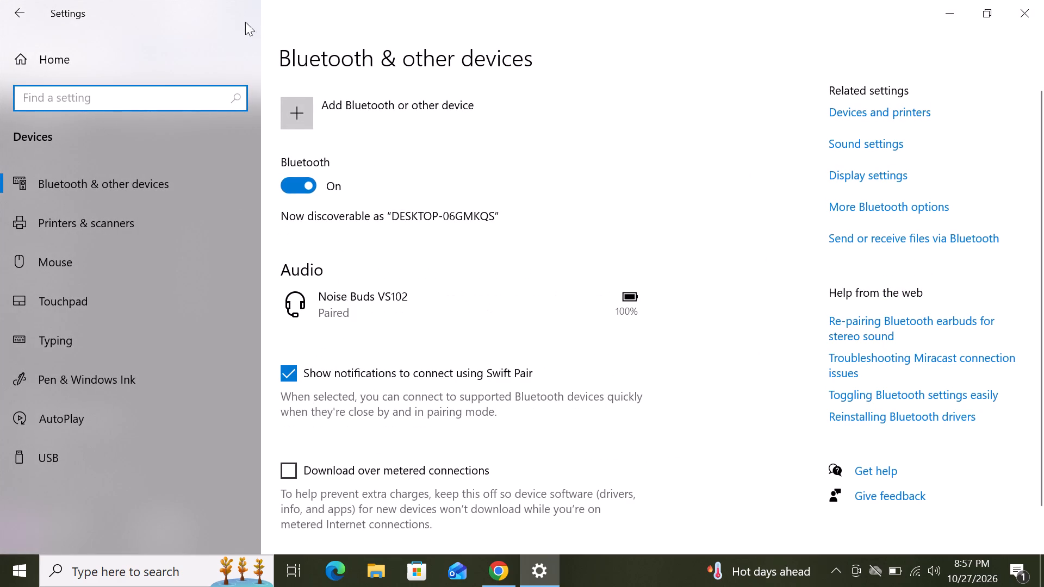
click(43, 52)
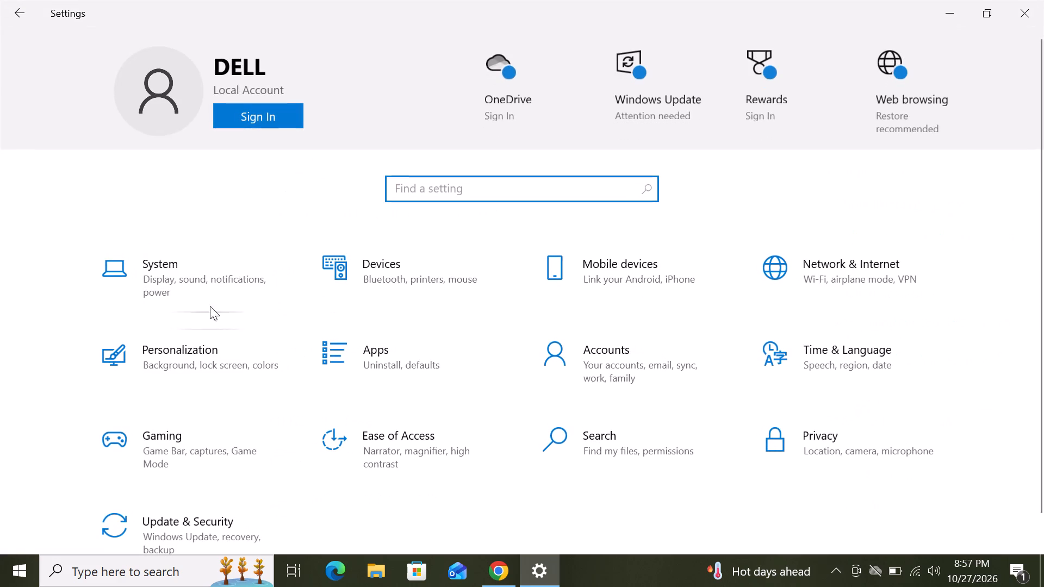
click(210, 297)
double_click(210, 297)
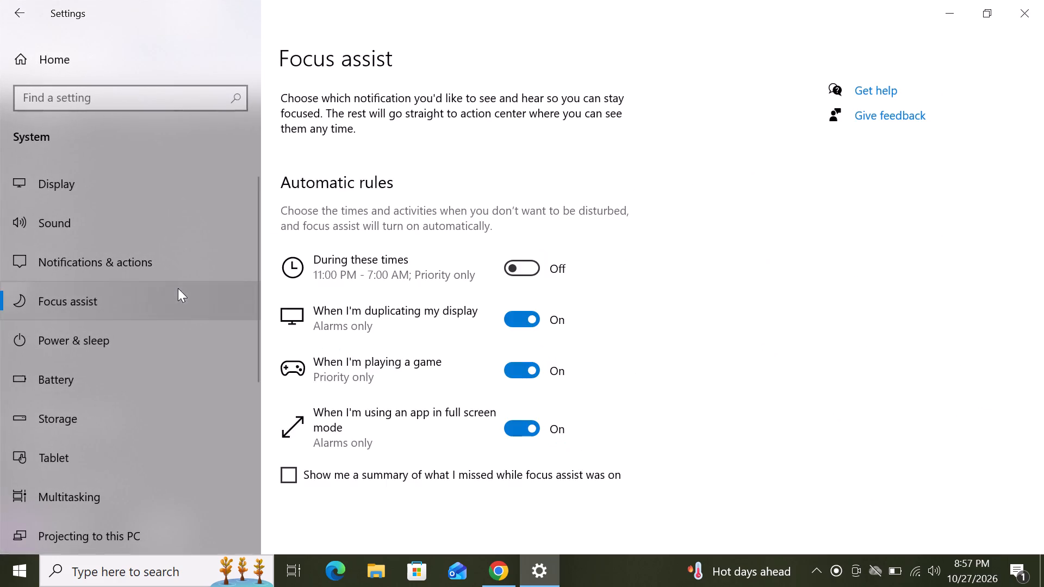
scroll(407, 353, down, 6)
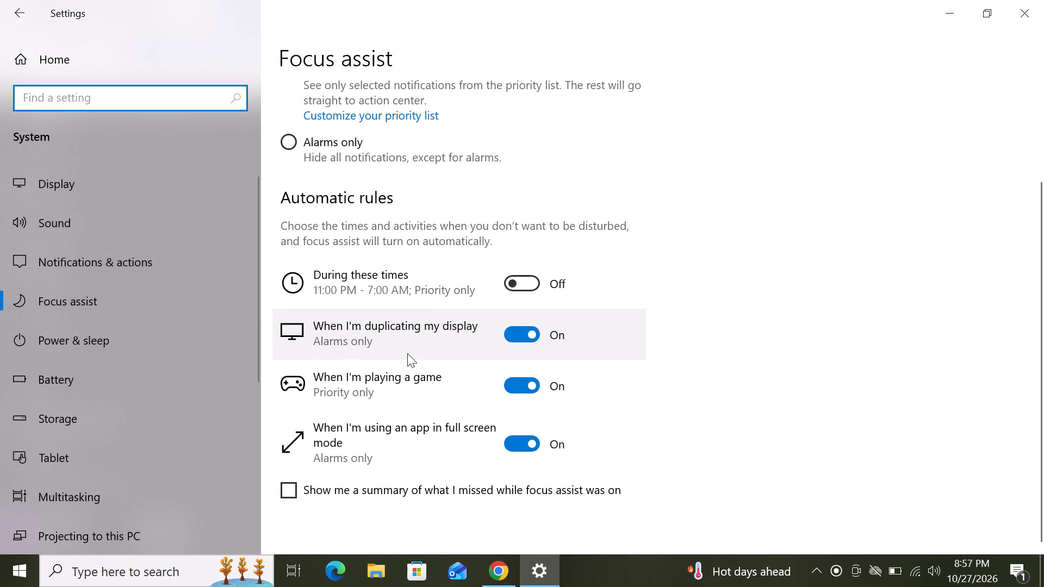
click(109, 429)
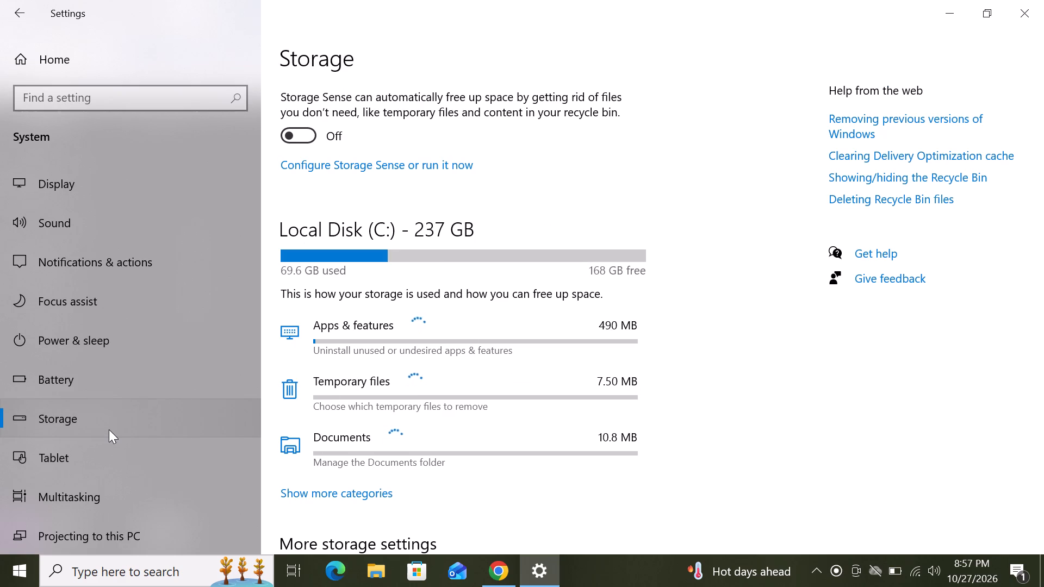
Switch to File Explorer to view the frequent folders and recent files.
double_click(387, 581)
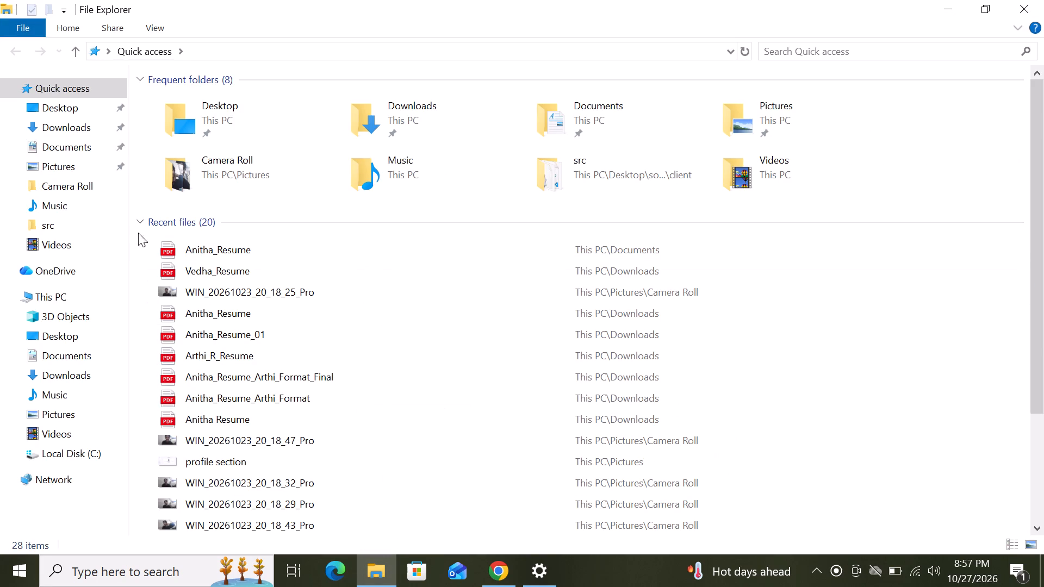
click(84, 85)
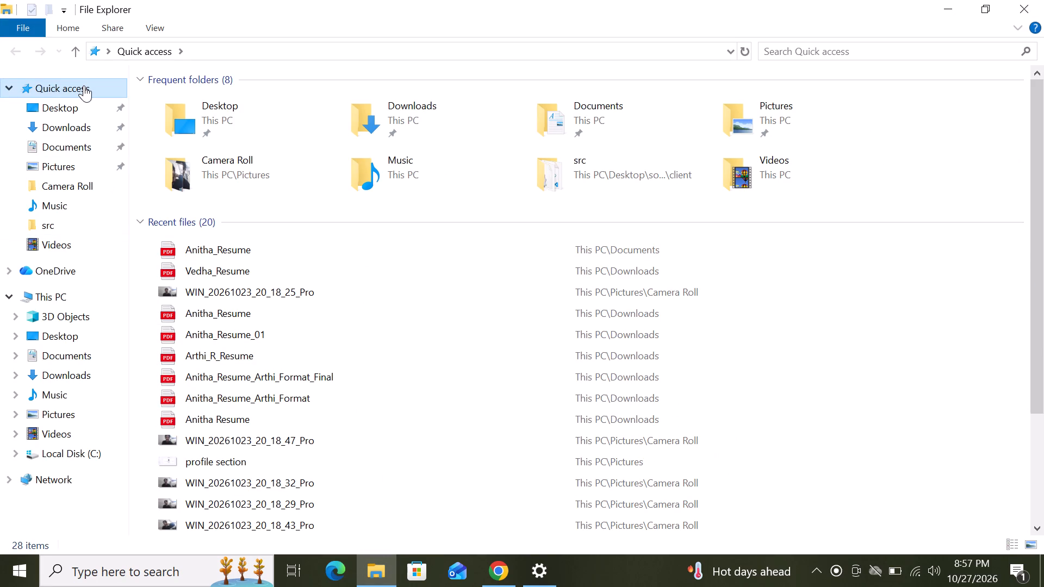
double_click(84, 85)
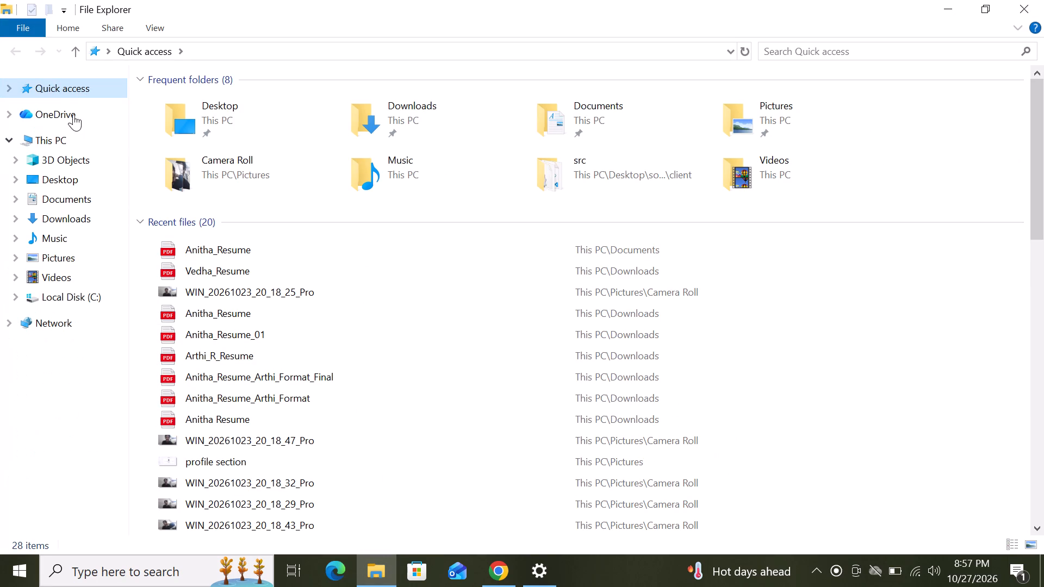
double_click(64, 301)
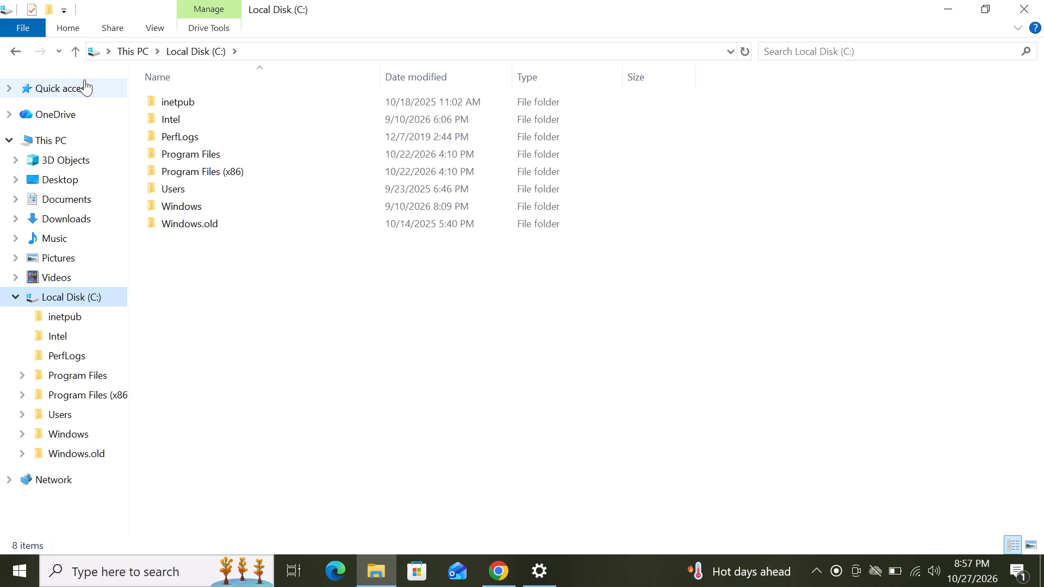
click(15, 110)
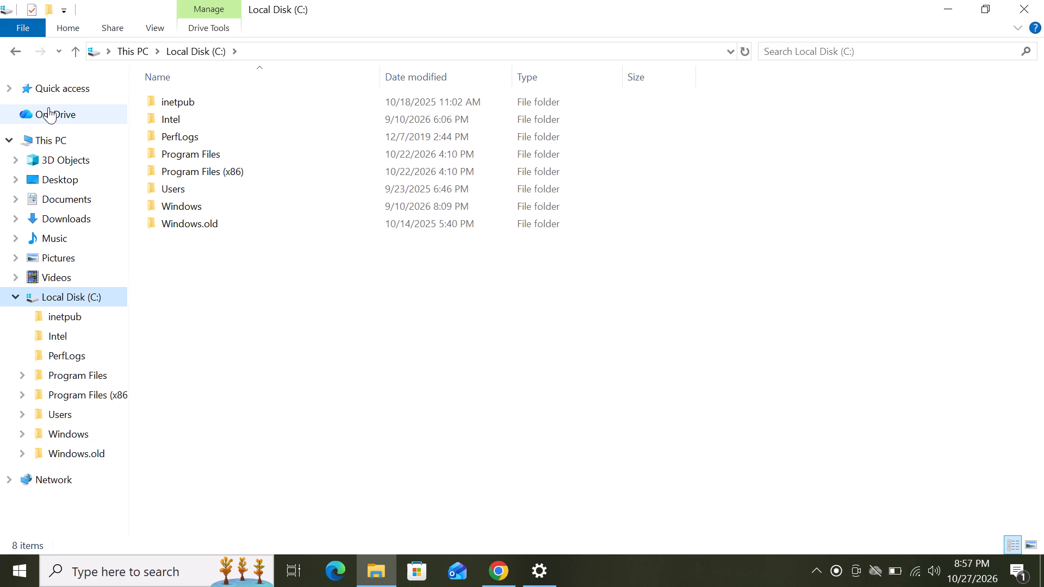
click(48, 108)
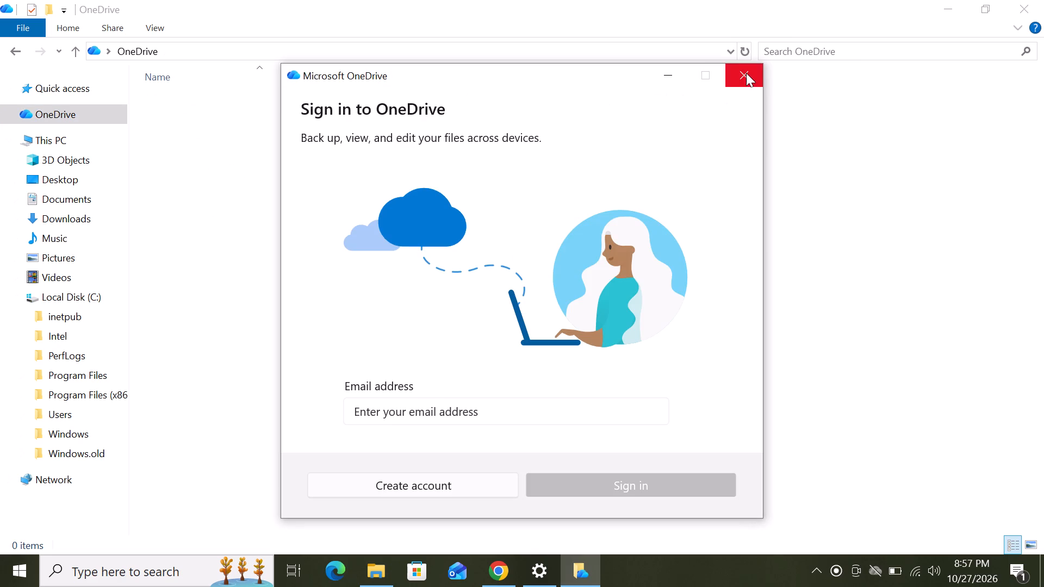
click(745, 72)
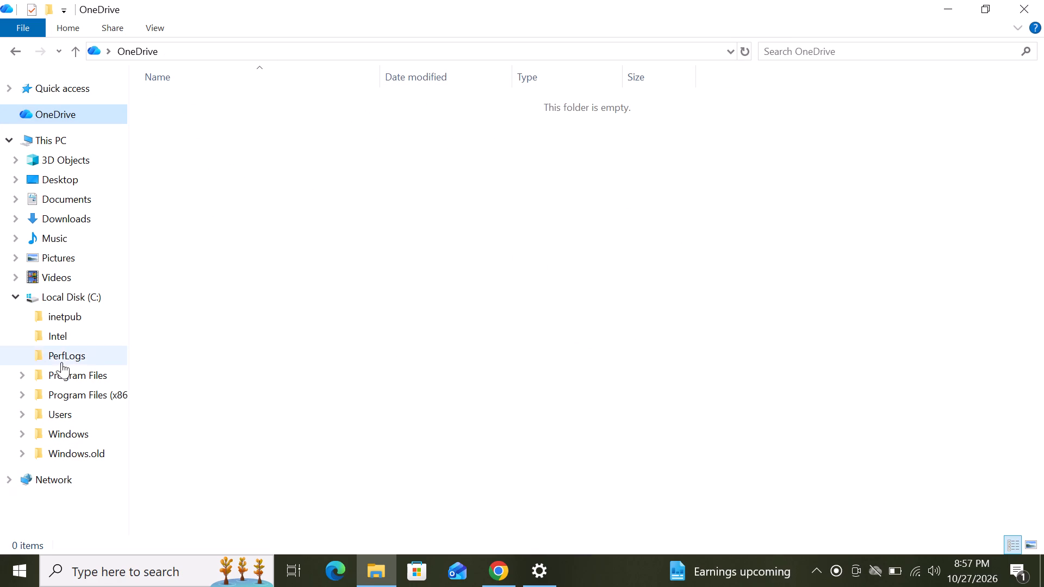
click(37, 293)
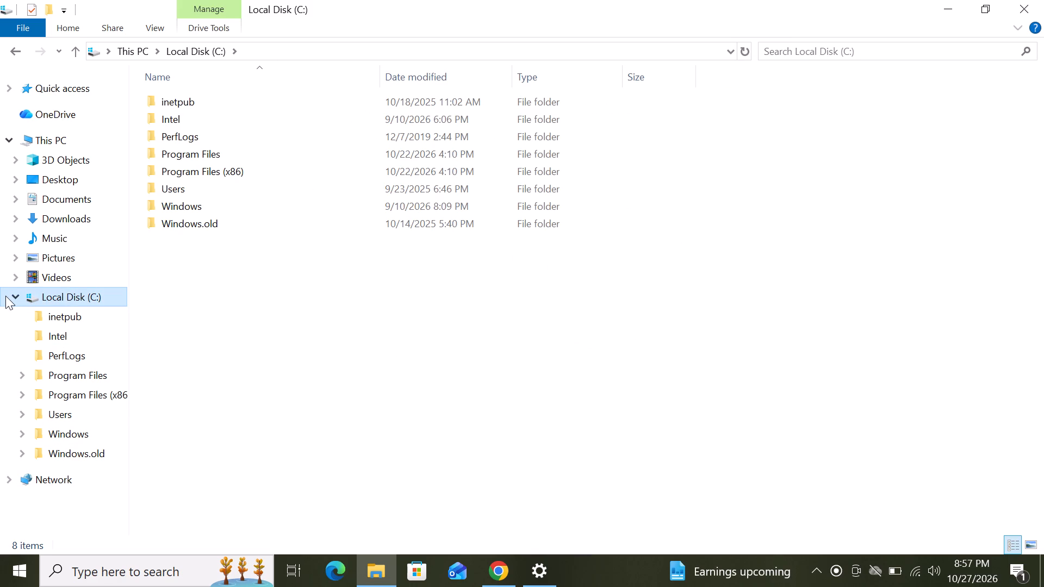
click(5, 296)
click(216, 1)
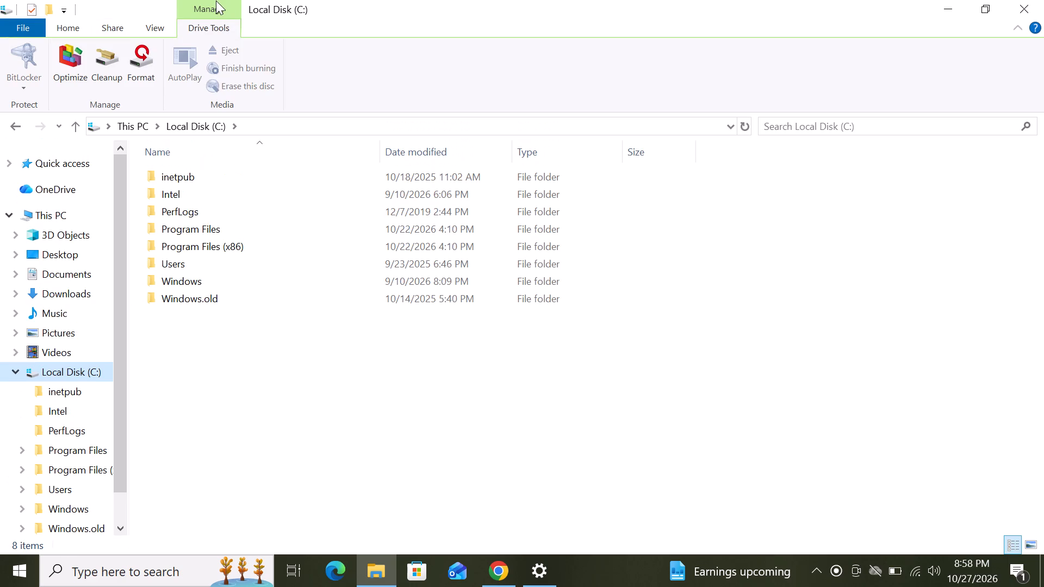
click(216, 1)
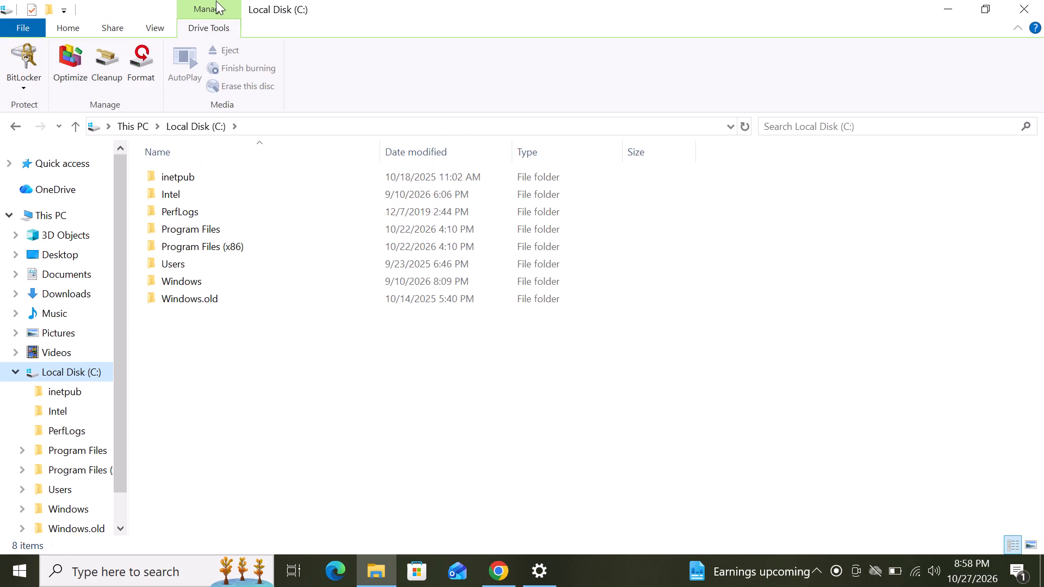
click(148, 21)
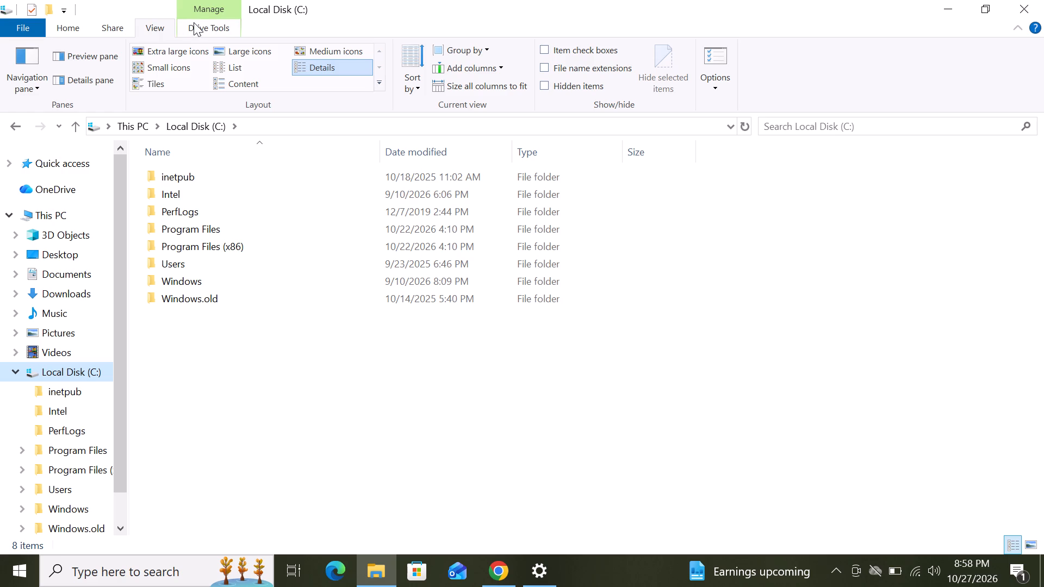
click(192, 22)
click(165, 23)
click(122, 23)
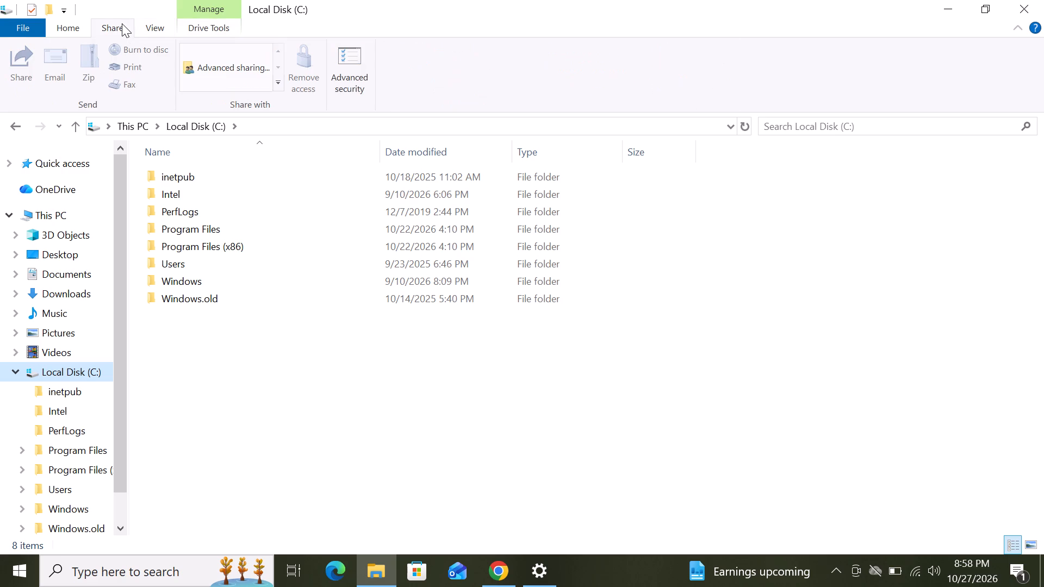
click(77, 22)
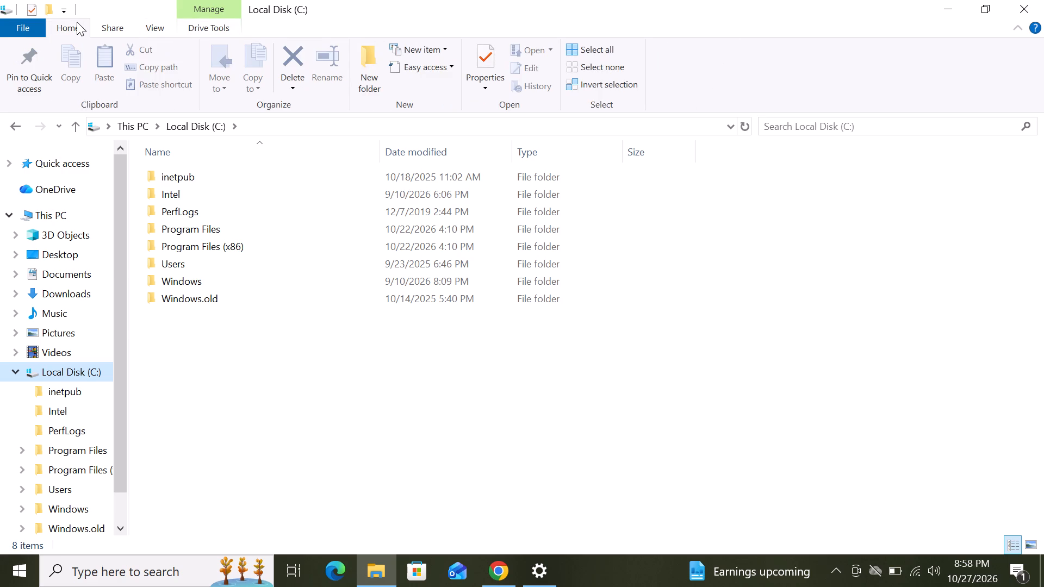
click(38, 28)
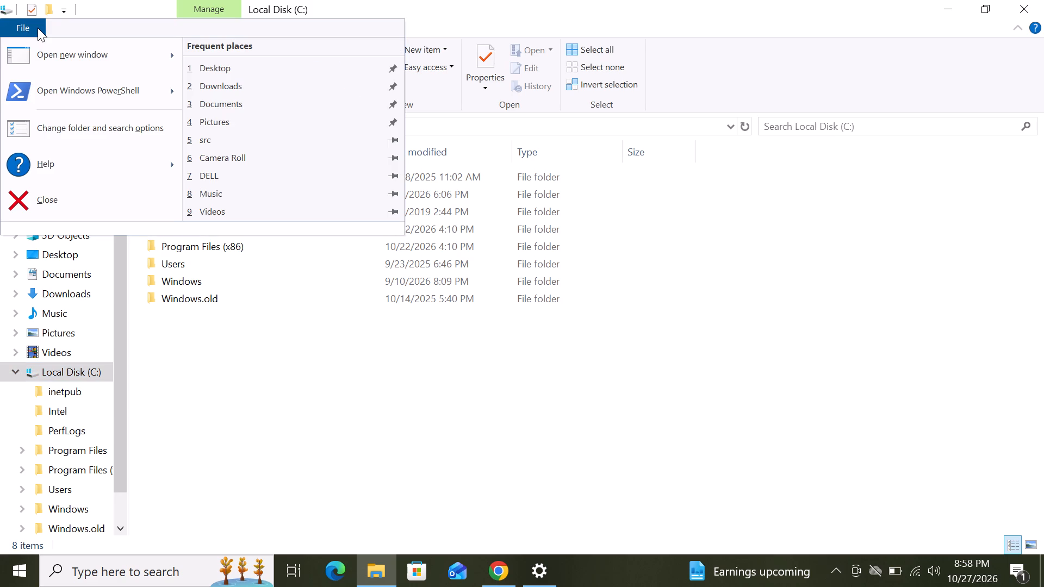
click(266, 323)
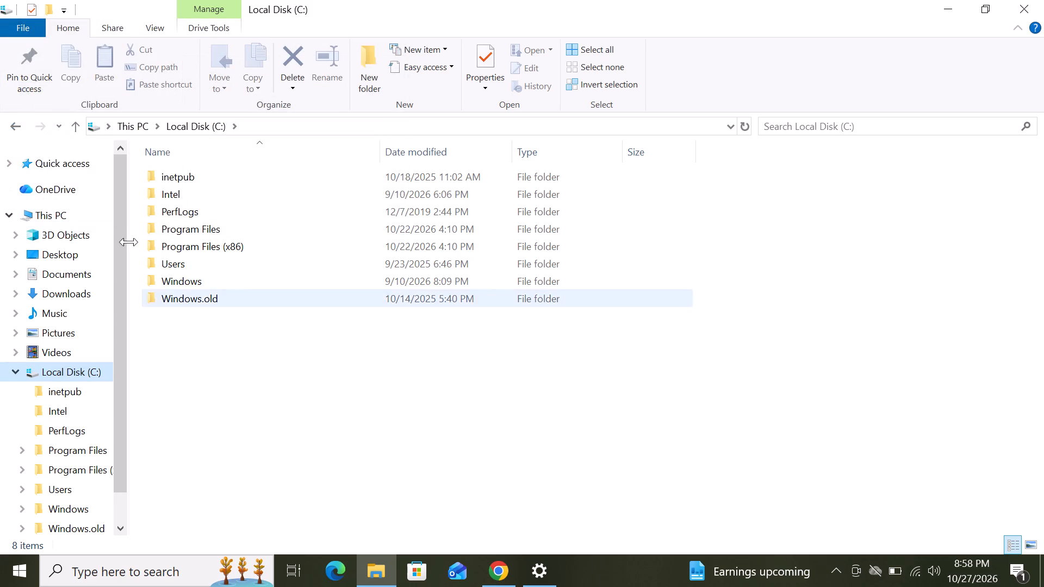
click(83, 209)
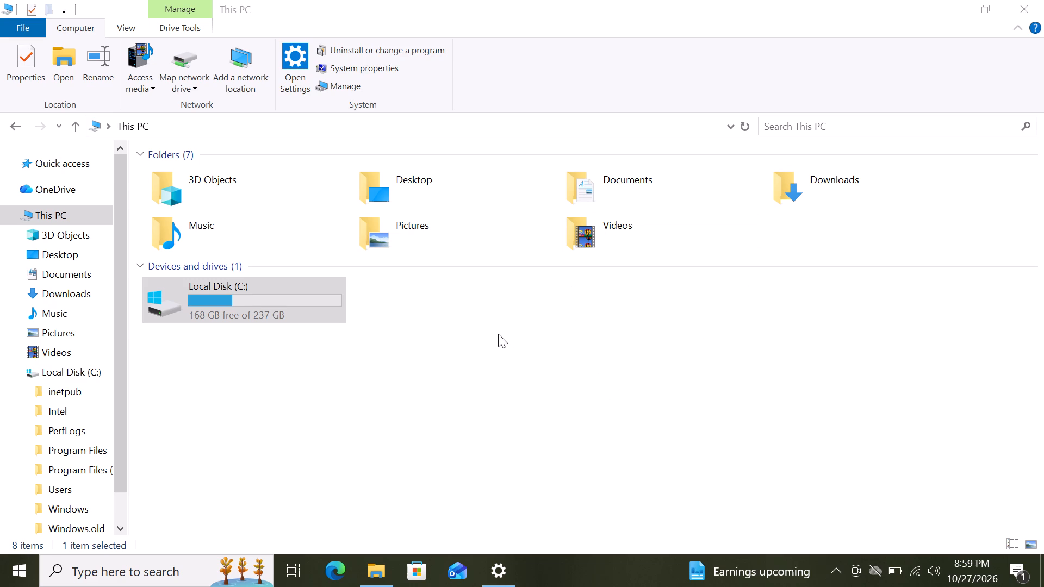
click(1036, 1)
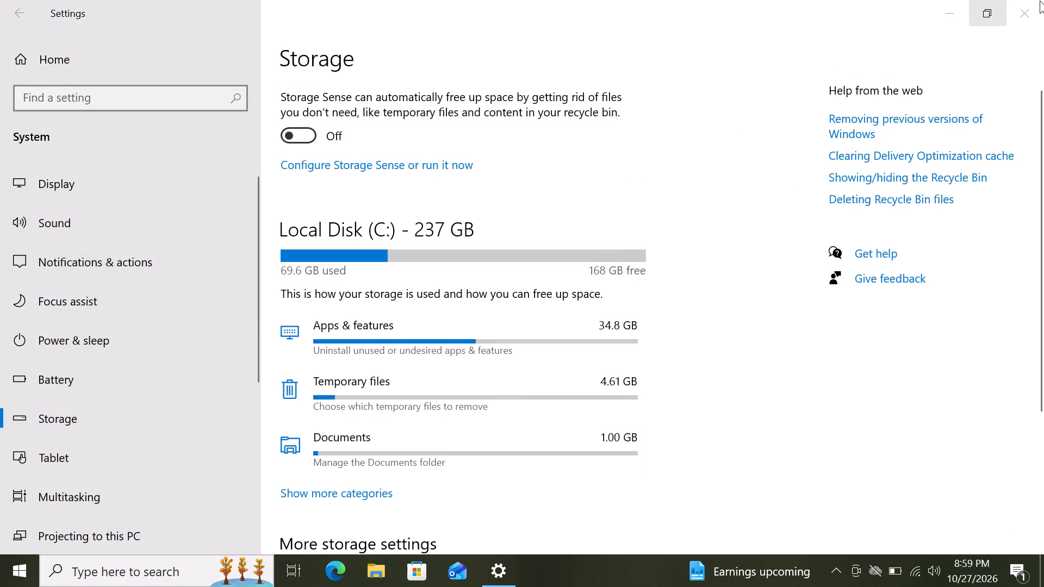
click(1040, 1)
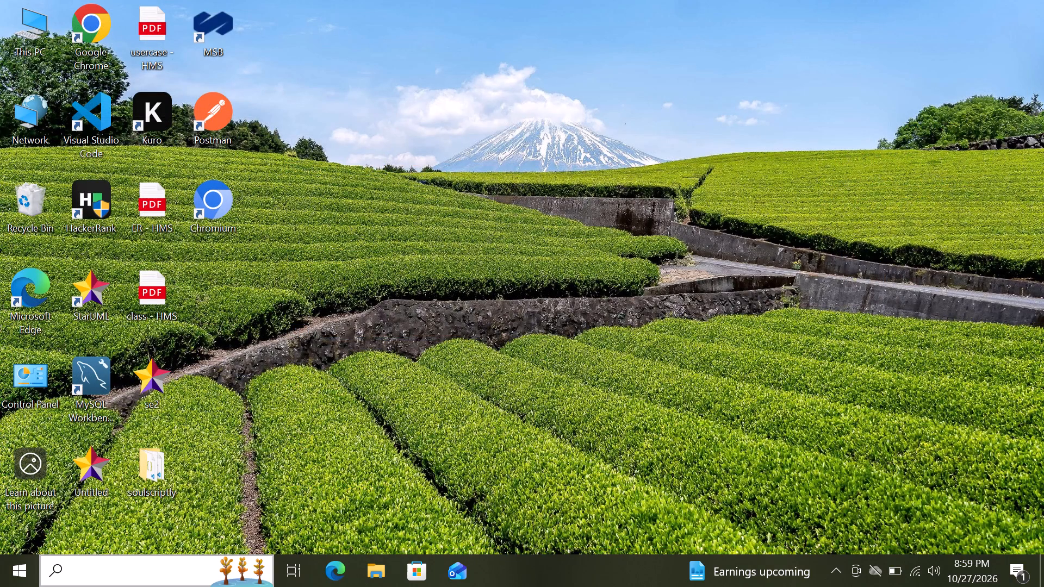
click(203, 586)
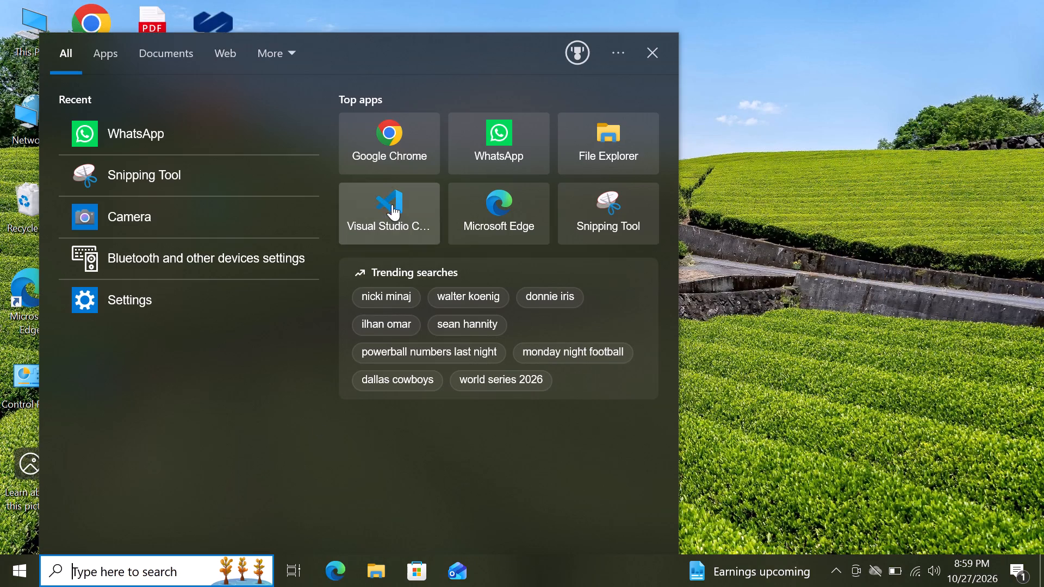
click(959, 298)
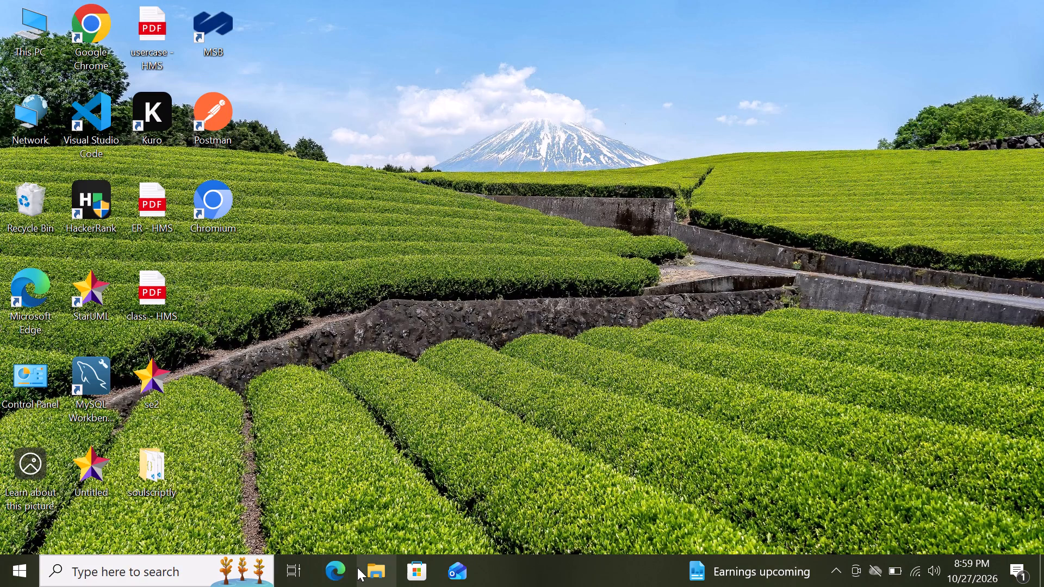
Open File Explorer, view the Vedha_Resume PDF from the recent files in its default viewer, and close the viewer.
double_click(357, 567)
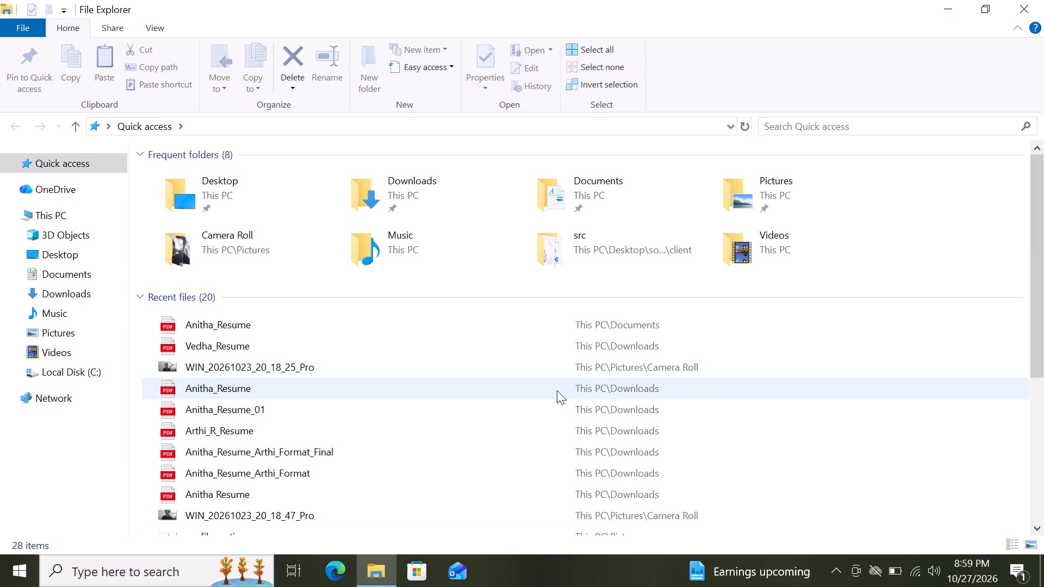
double_click(248, 336)
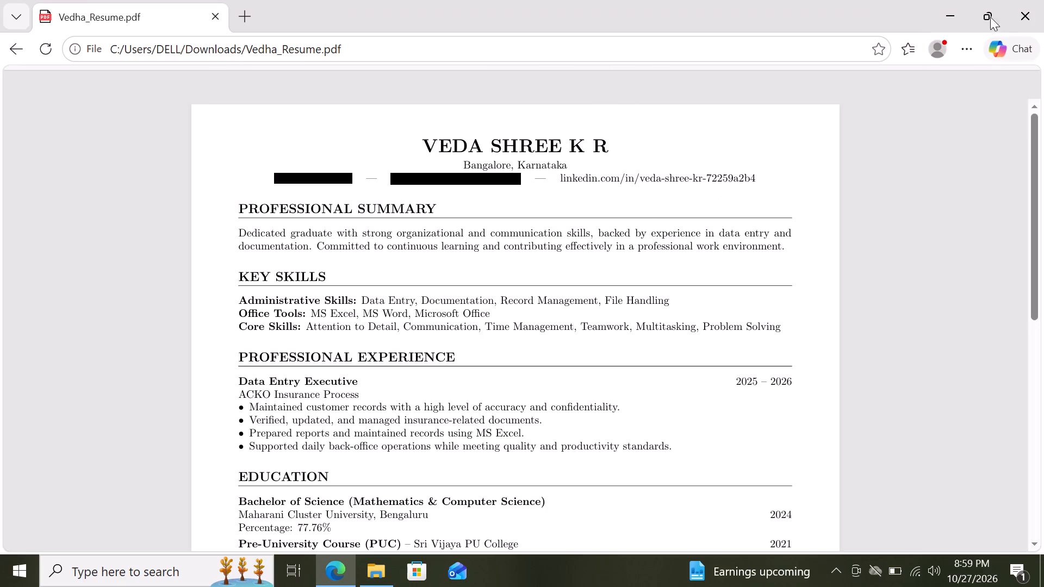
click(1042, 0)
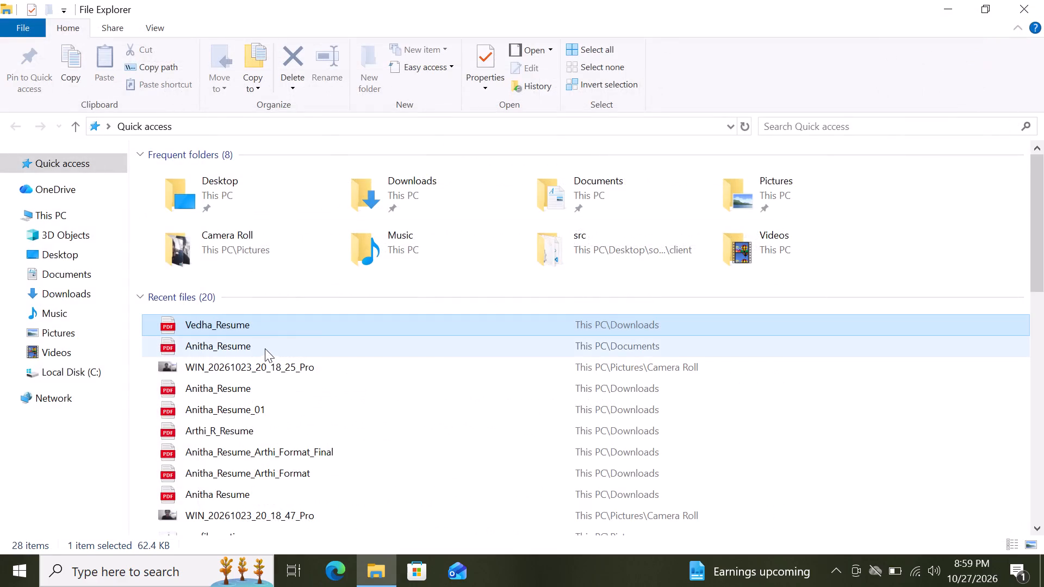
Open the Vedha_Resume PDF with Word 2016, accepting the conversion to an editable document and dismissing the activation wizard.
right_click(276, 326)
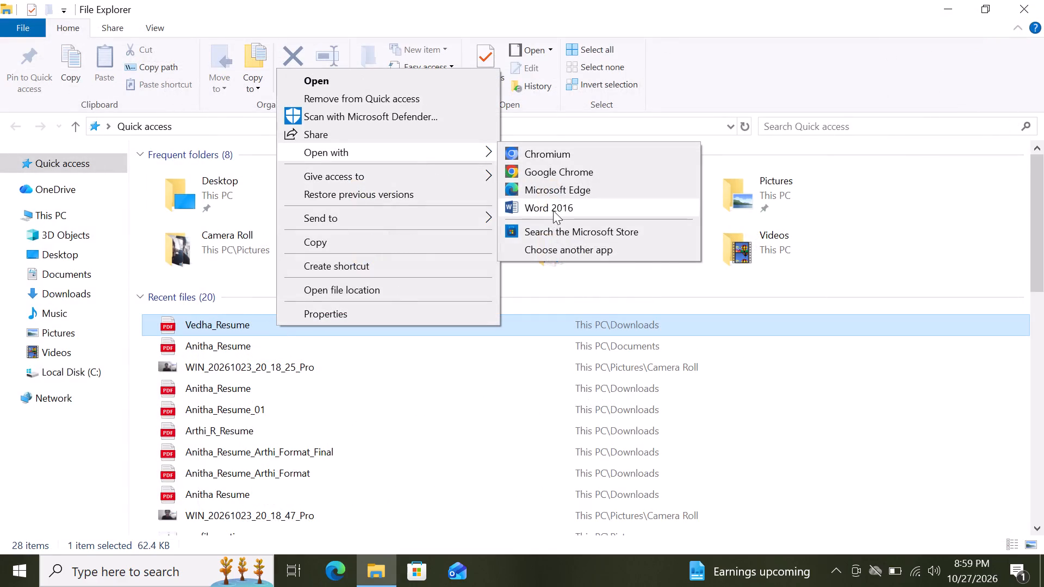
click(553, 210)
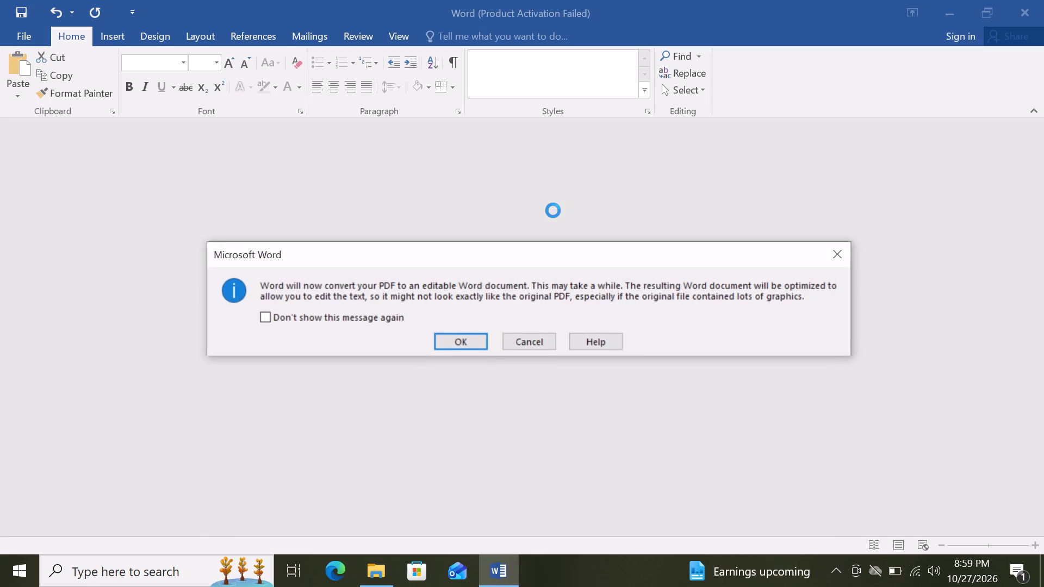
click(467, 336)
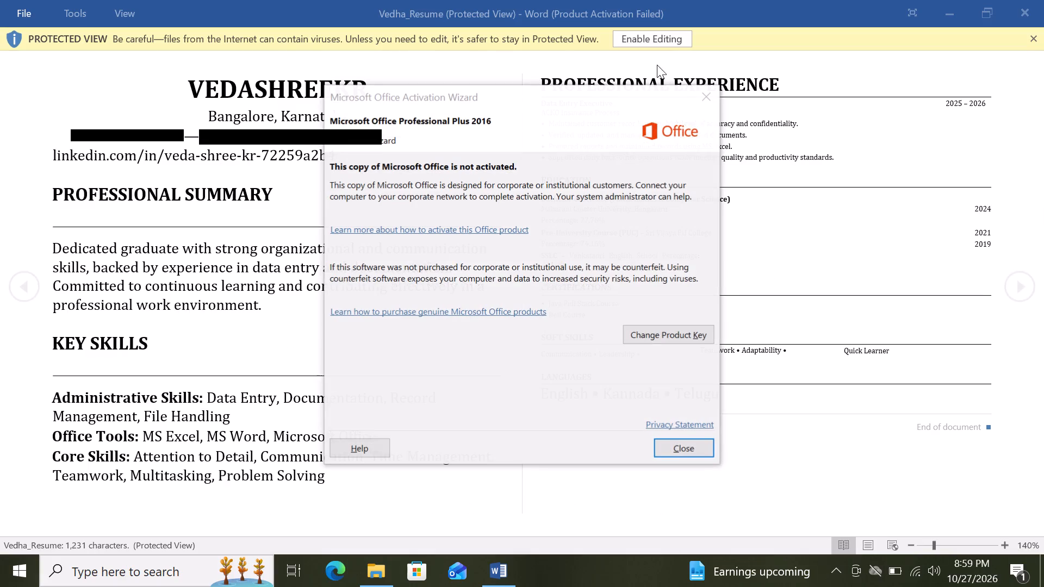
click(678, 443)
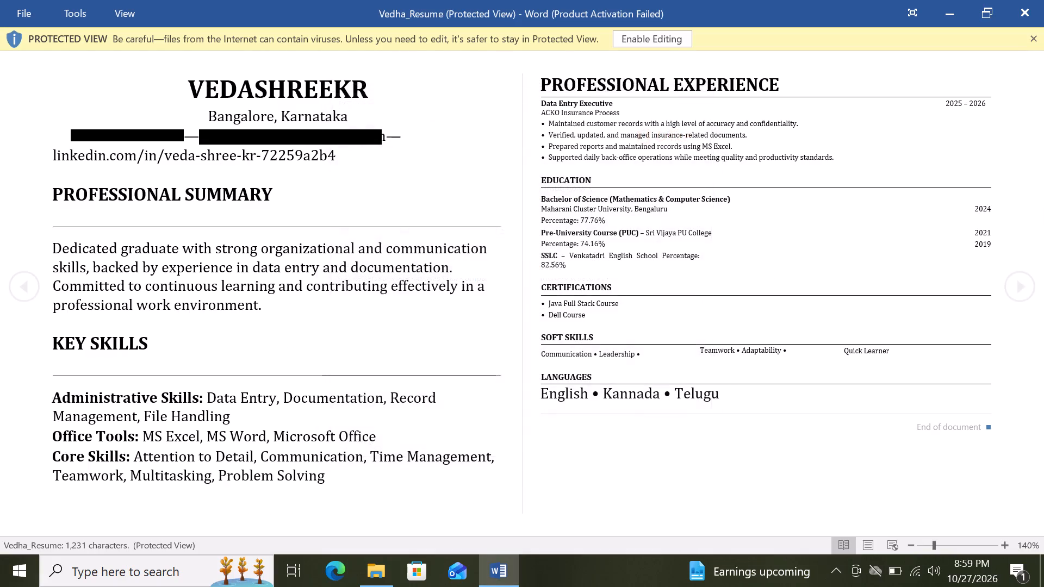
Enable editing of the Vedha resume in Word, accept the PDF conversion, and look through the converted document.
click(663, 32)
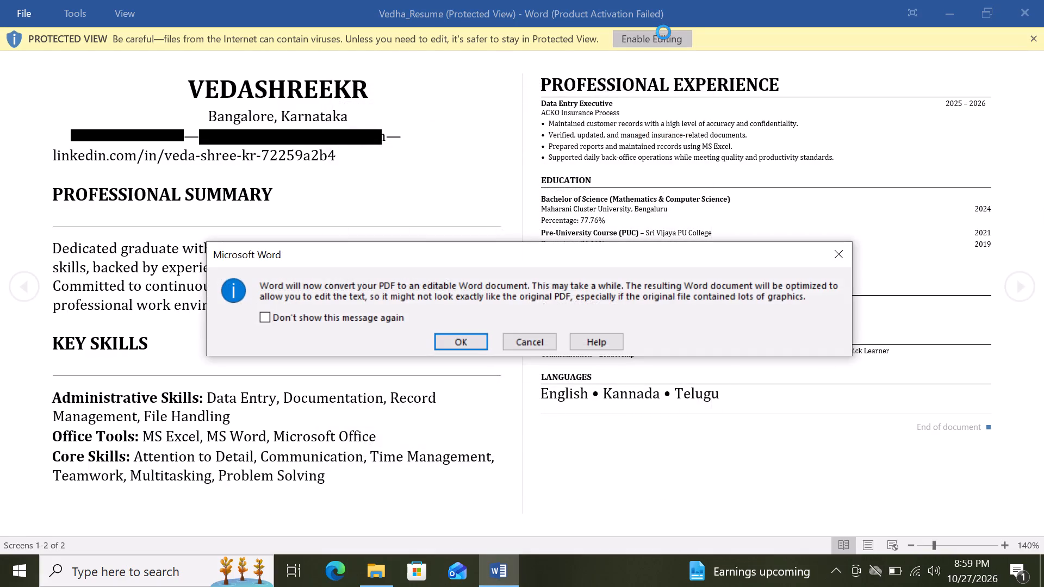
click(471, 343)
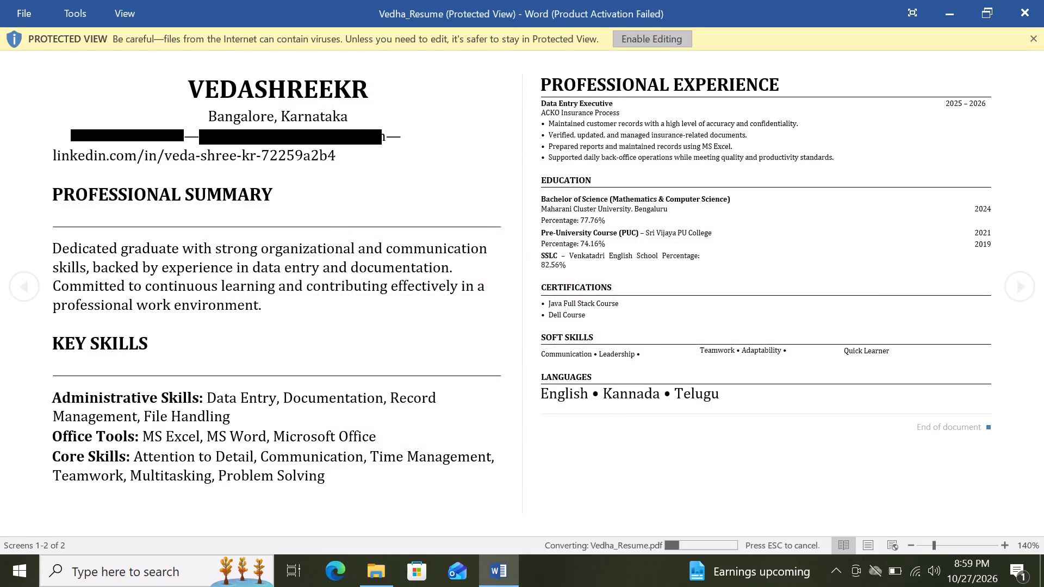
click(471, 343)
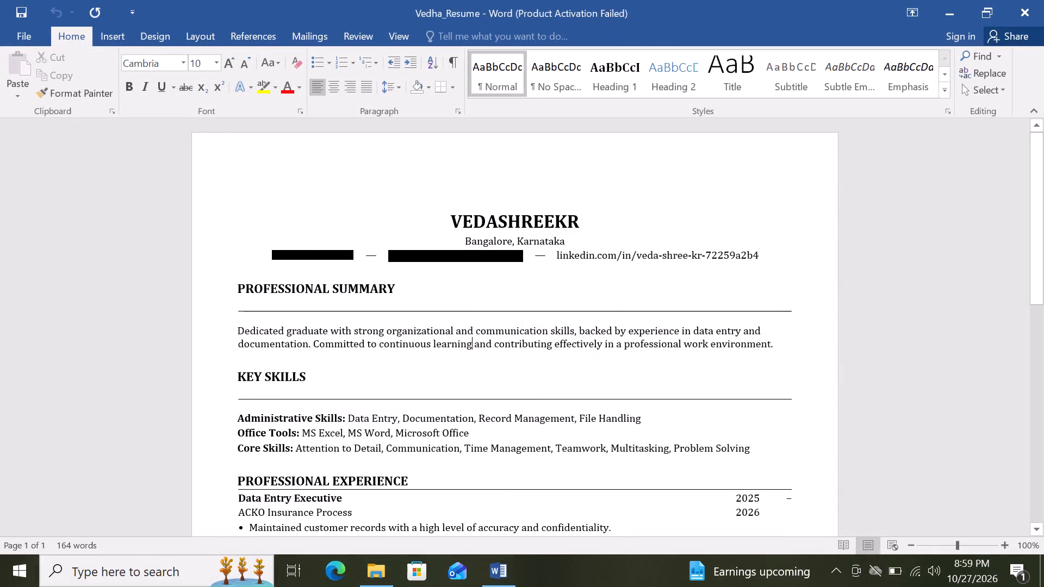
scroll(471, 343, down, 9)
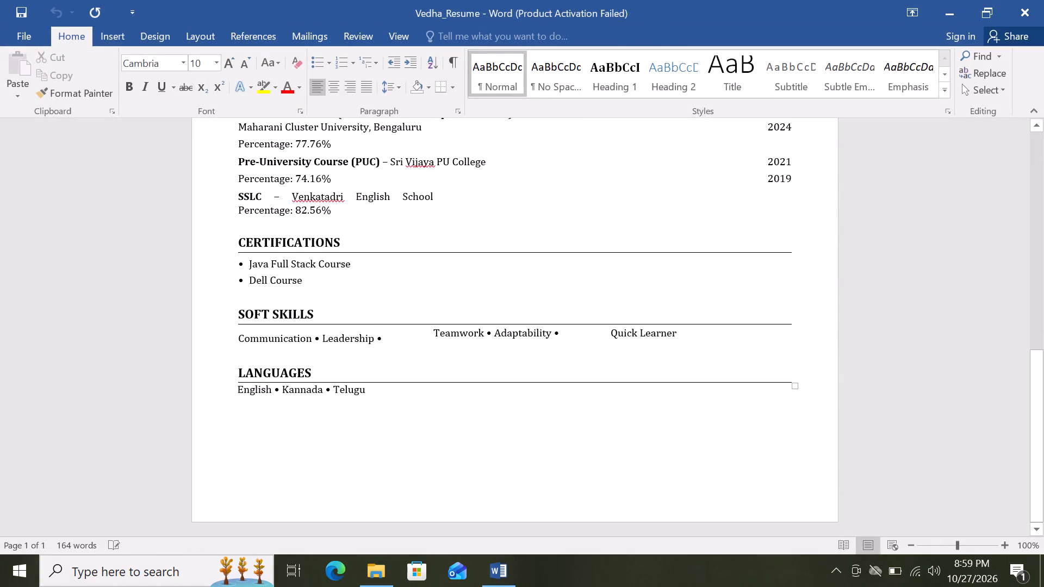
scroll(471, 343, down, 3)
Open the Anitha_Resume PDF from the Documents folder in File Explorer.
click(377, 559)
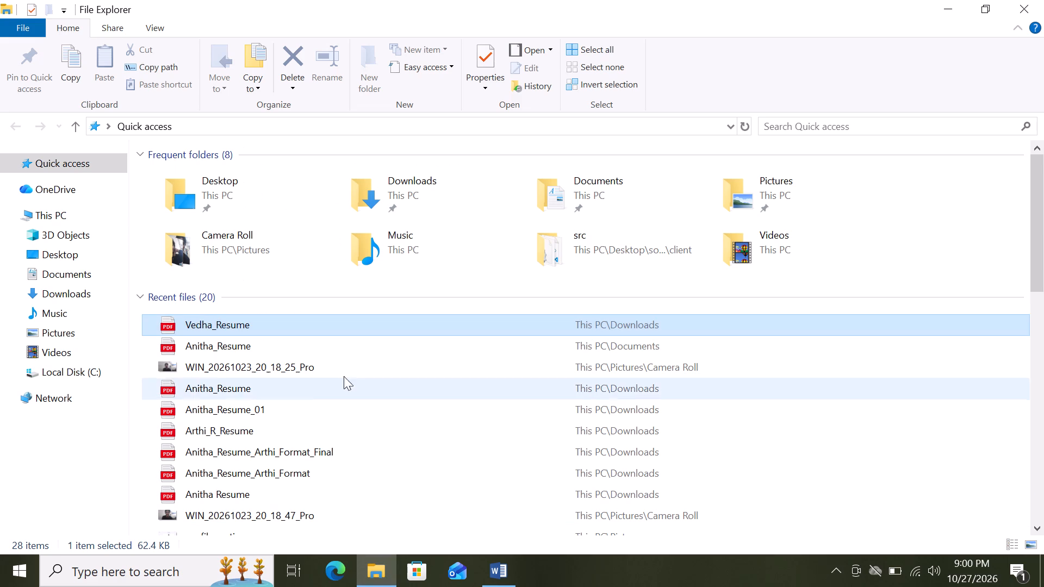
double_click(575, 200)
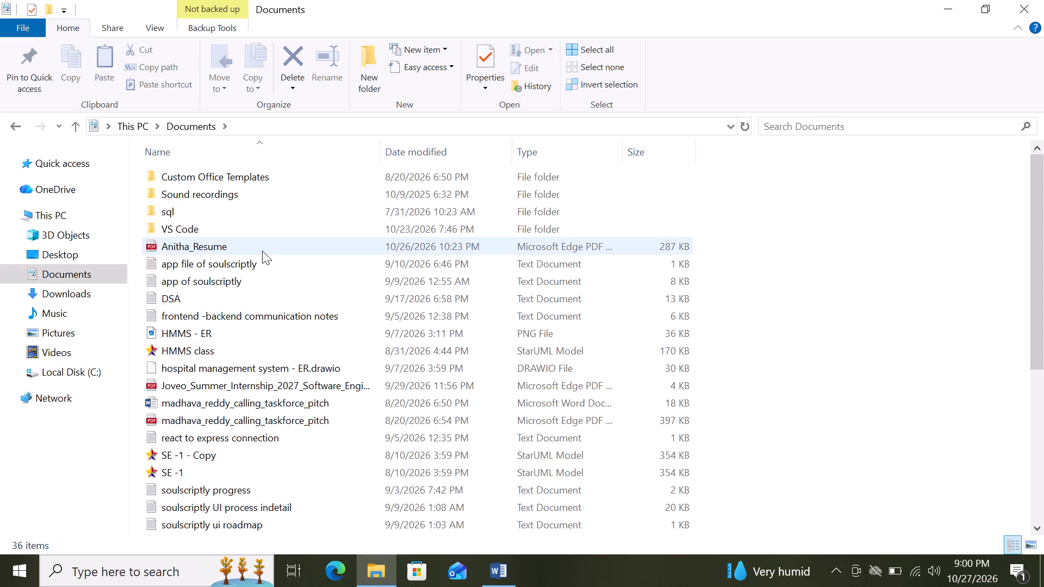
double_click(262, 251)
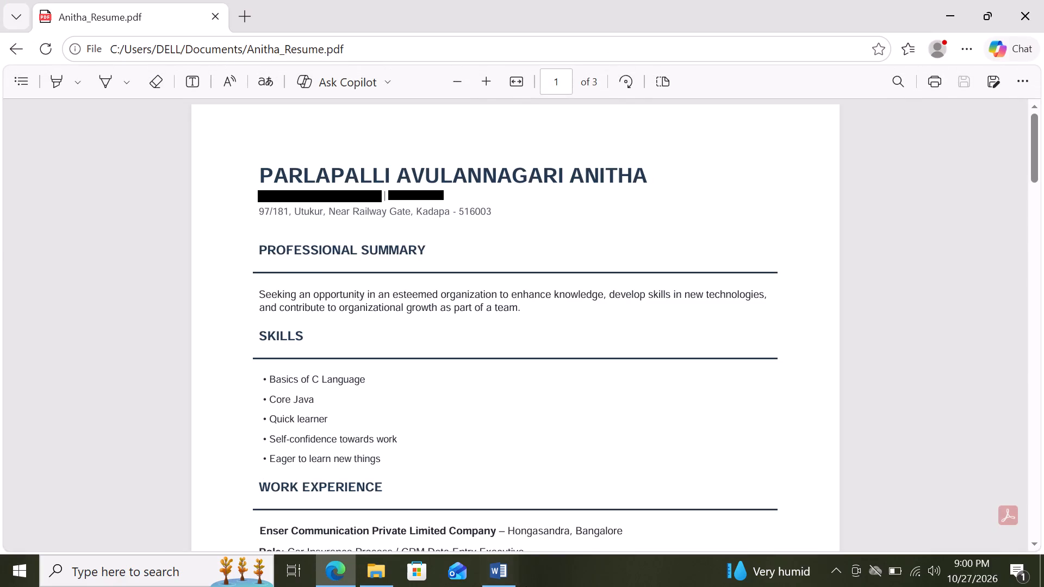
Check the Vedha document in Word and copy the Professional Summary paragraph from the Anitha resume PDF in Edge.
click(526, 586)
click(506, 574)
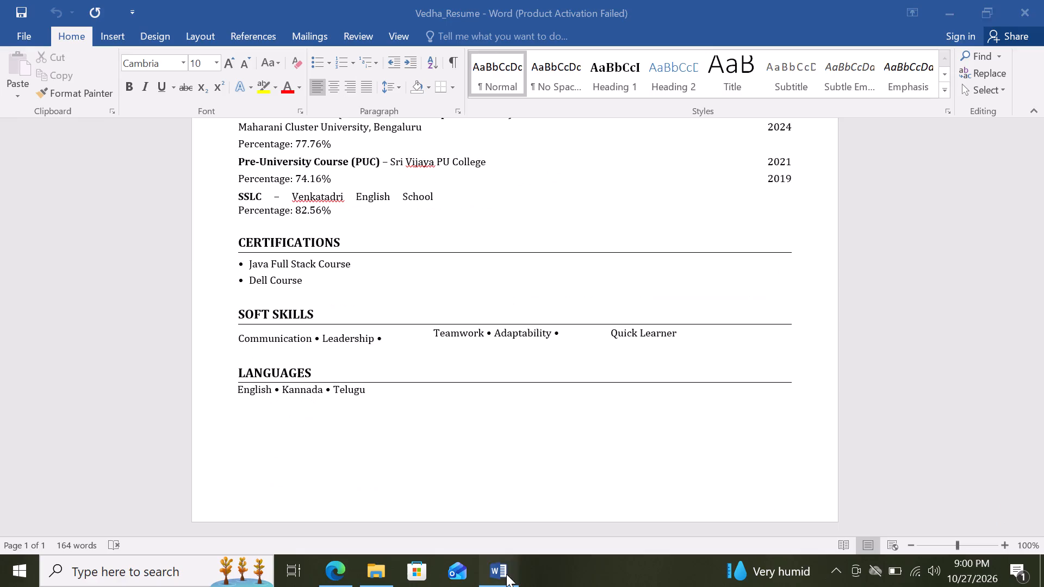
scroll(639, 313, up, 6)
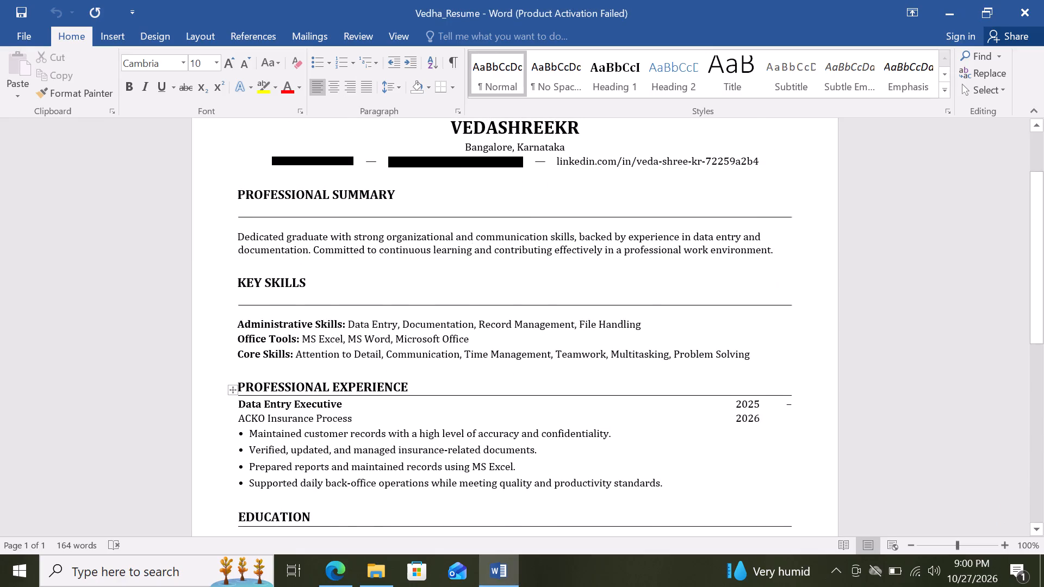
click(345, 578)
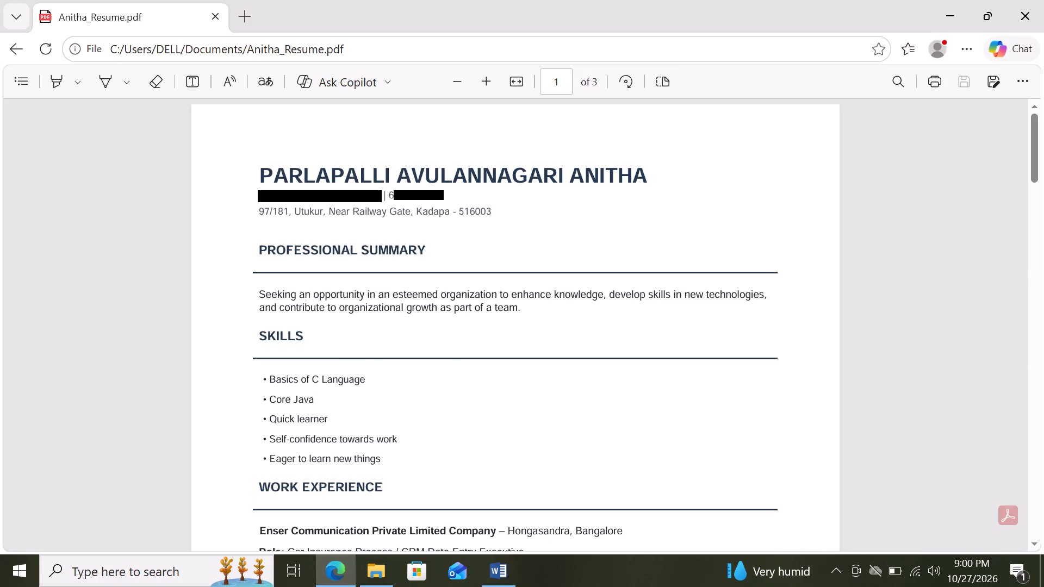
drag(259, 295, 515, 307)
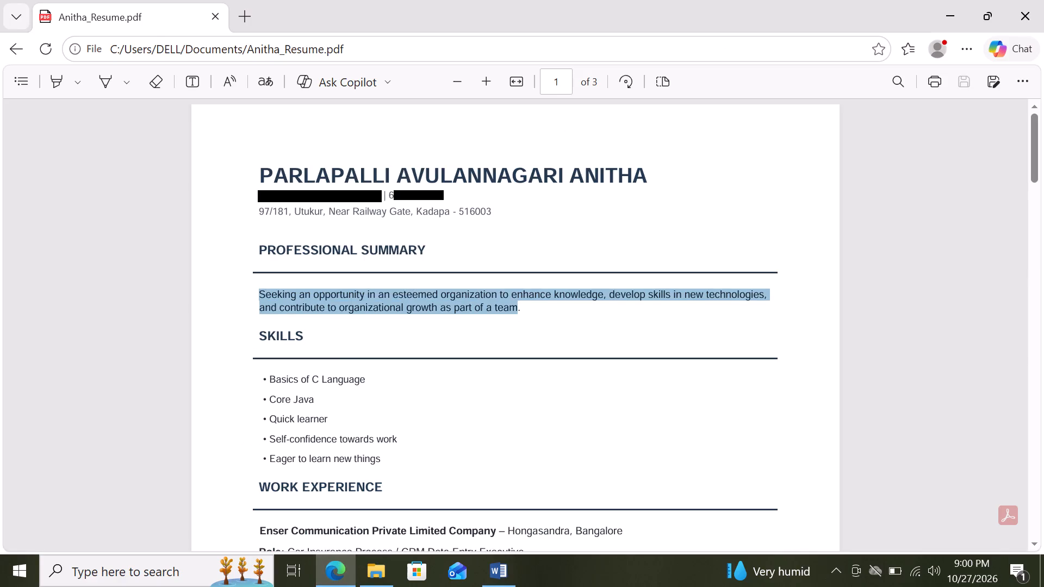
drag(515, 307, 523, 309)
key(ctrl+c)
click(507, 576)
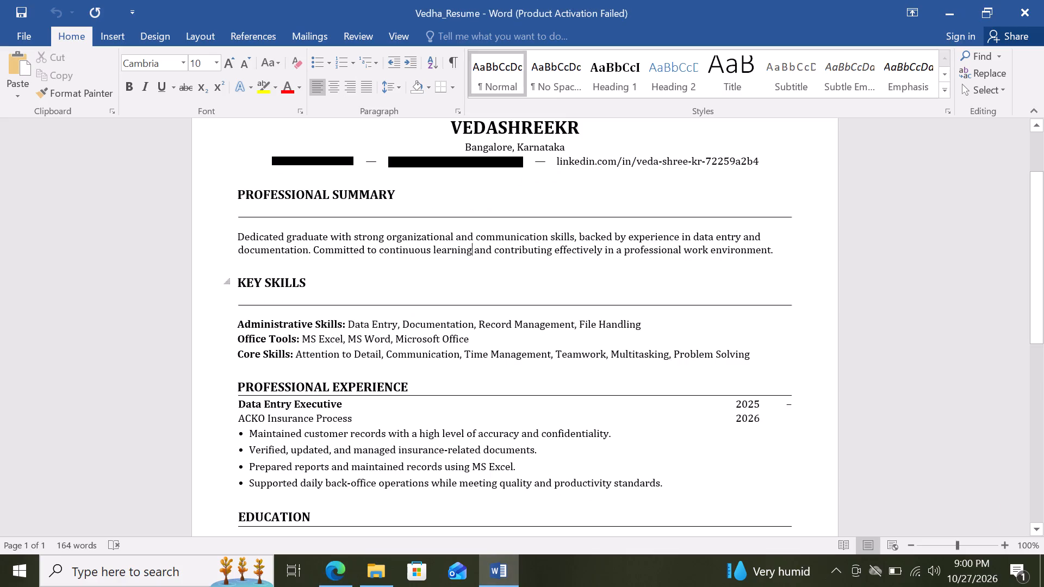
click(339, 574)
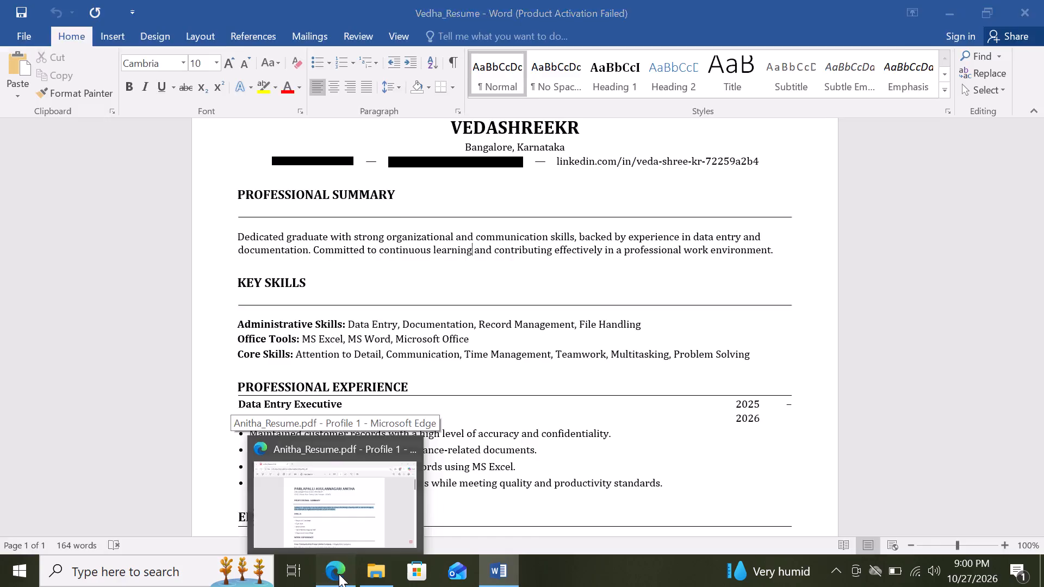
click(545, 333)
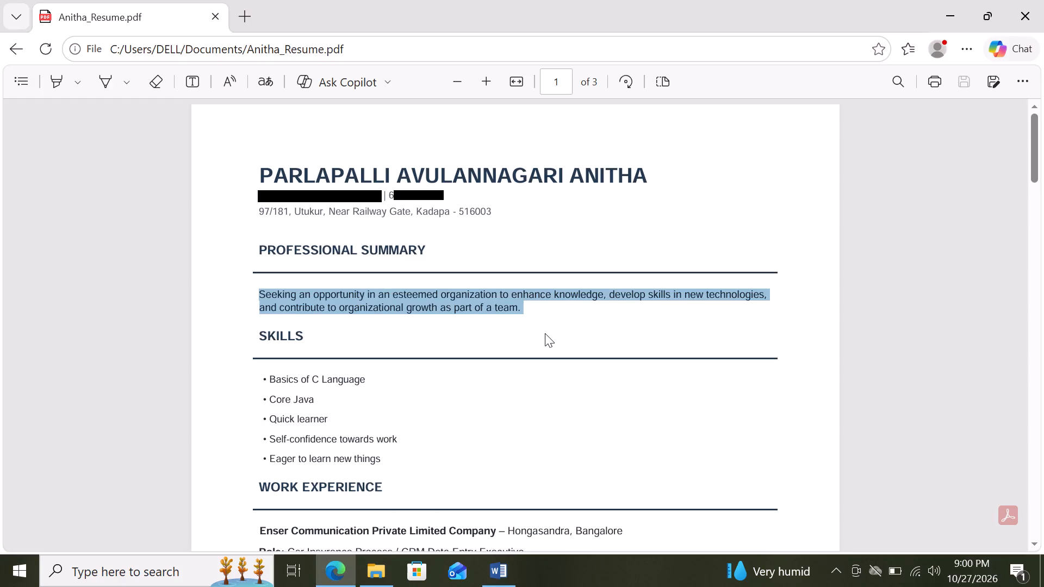
Examine the Anitha resume's sections in Edge against the layout of the Vedha document in Word.
click(505, 580)
scroll(573, 377, down, 1)
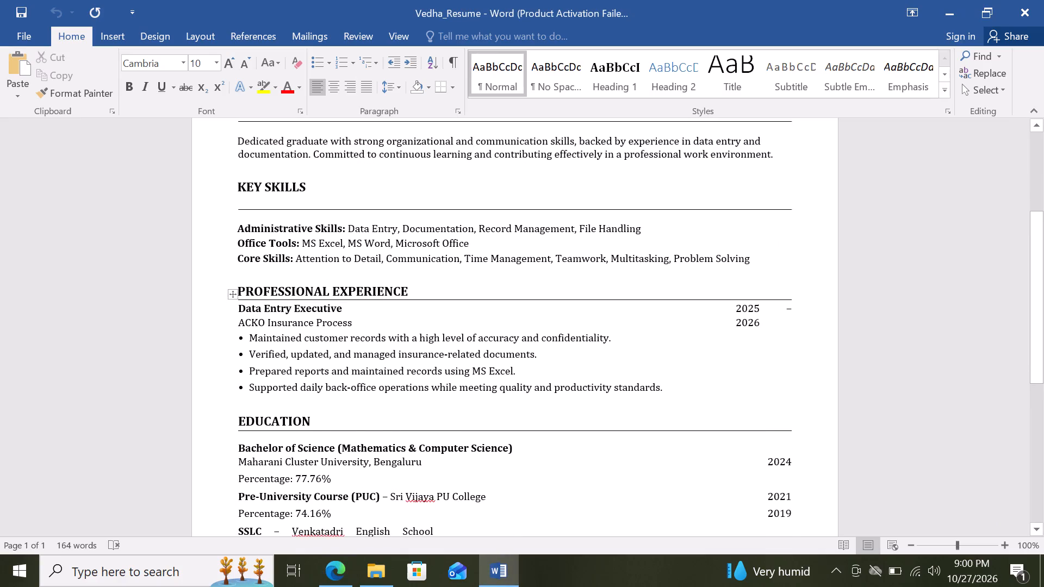
click(327, 565)
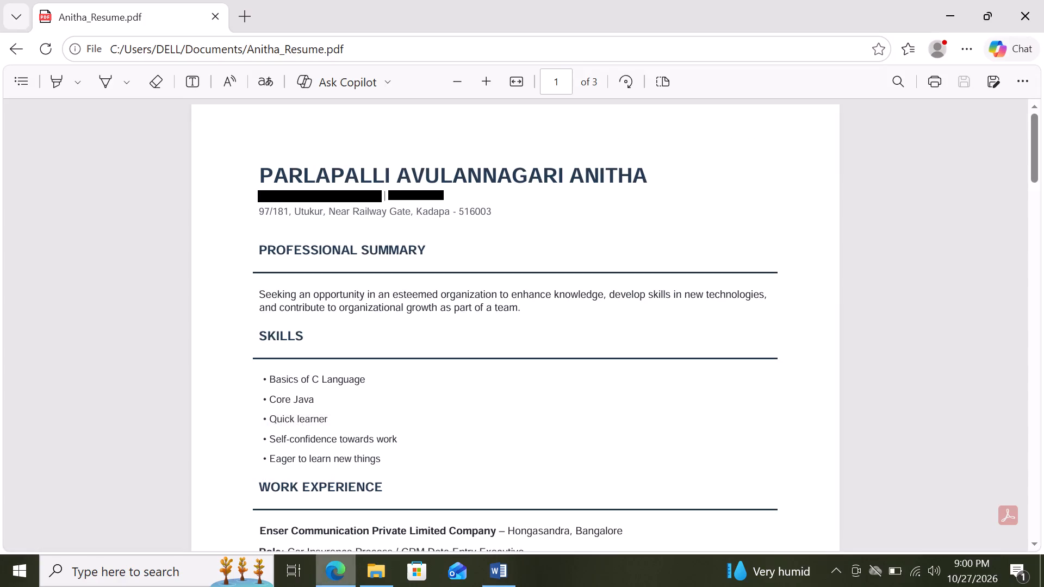
scroll(463, 359, down, 7)
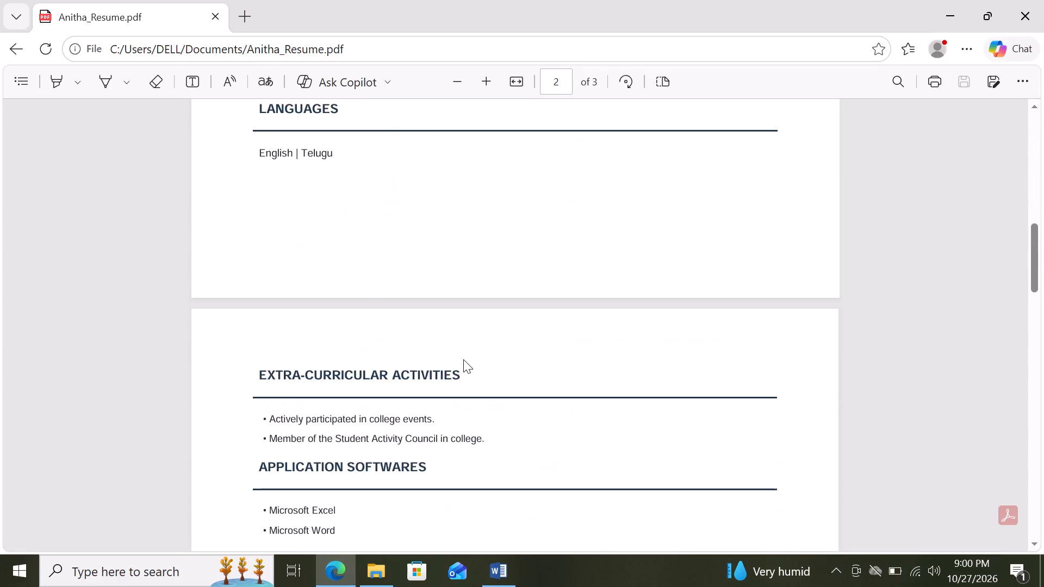
scroll(463, 359, down, 2)
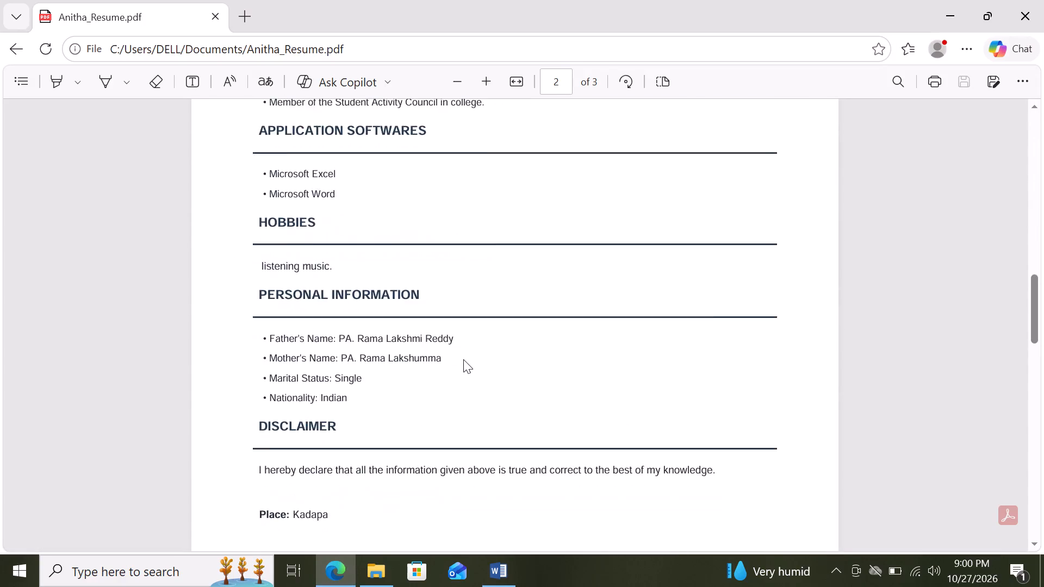
scroll(463, 359, down, 1)
scroll(463, 359, up, 8)
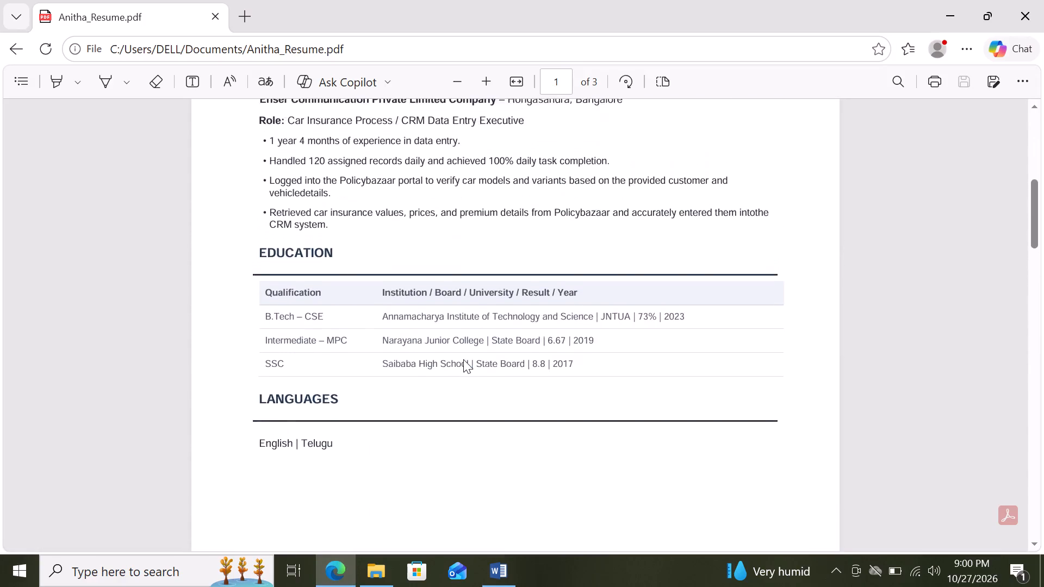
scroll(463, 359, up, 3)
scroll(463, 359, down, 2)
scroll(463, 359, up, 1)
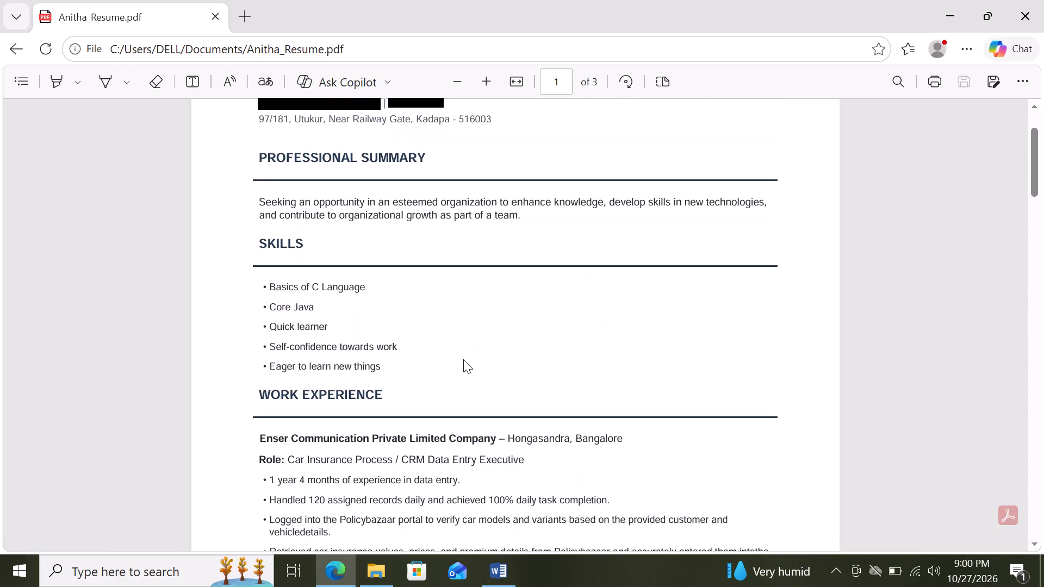
click(497, 573)
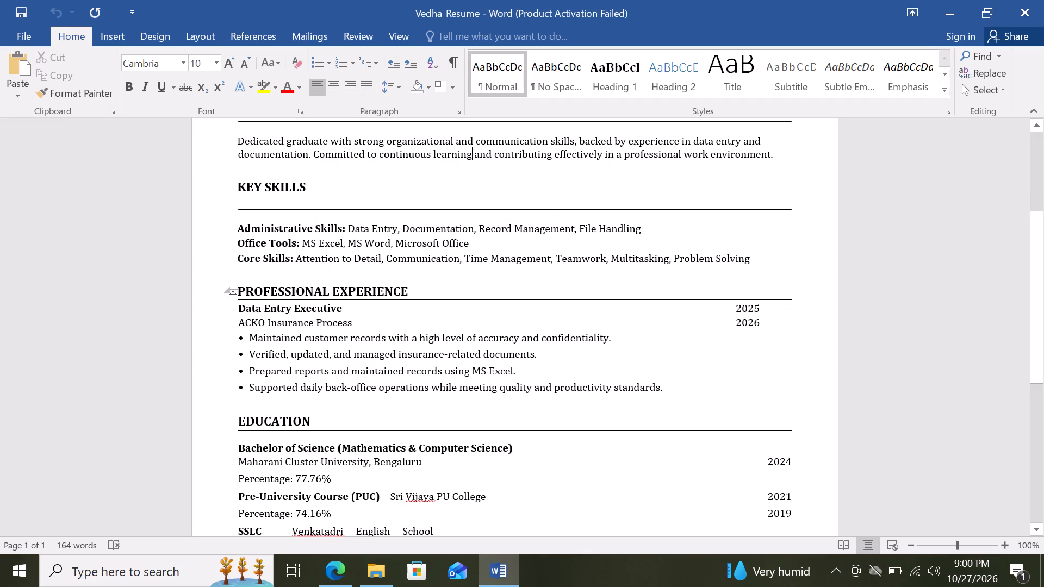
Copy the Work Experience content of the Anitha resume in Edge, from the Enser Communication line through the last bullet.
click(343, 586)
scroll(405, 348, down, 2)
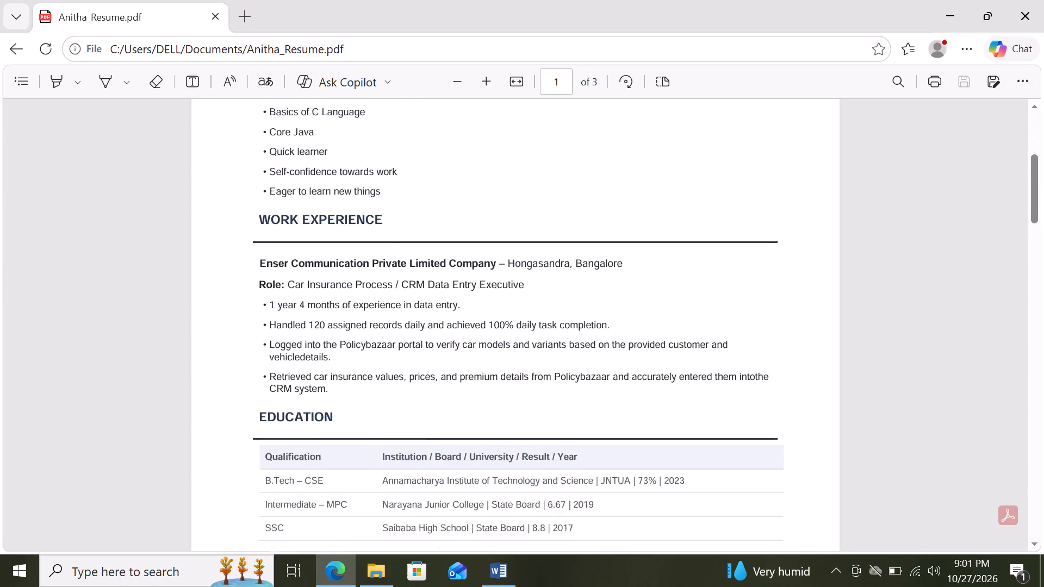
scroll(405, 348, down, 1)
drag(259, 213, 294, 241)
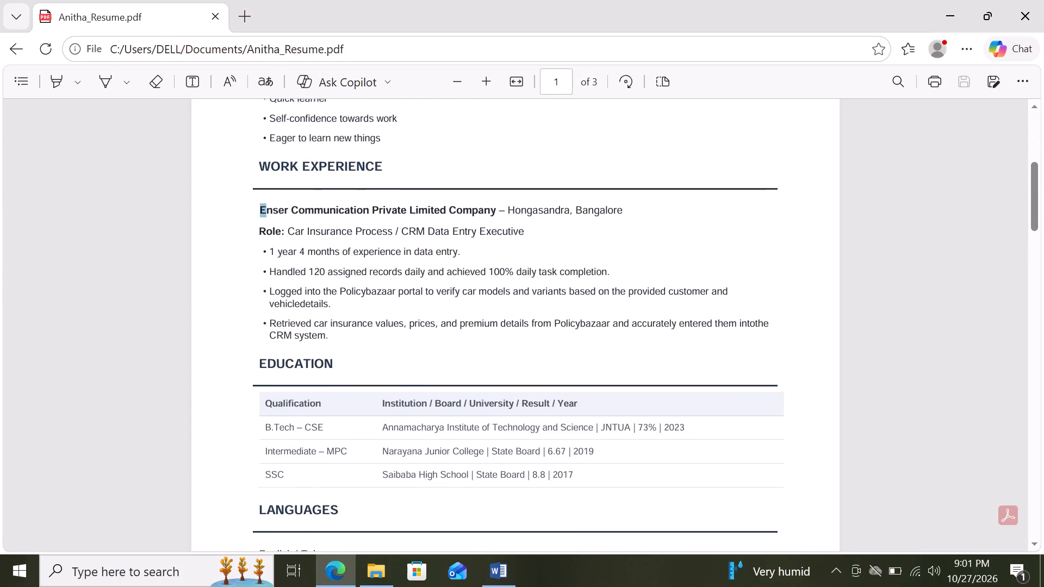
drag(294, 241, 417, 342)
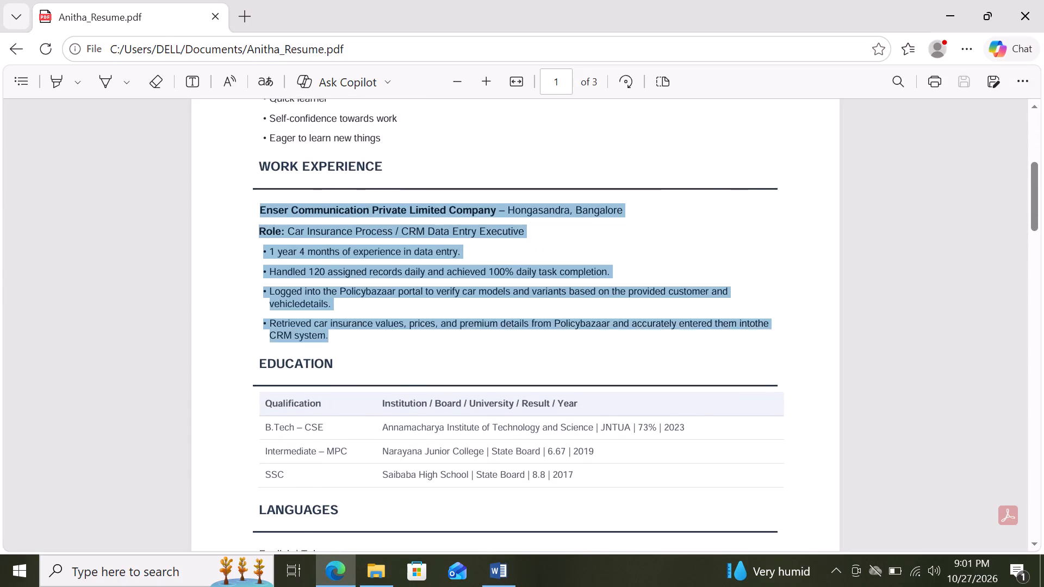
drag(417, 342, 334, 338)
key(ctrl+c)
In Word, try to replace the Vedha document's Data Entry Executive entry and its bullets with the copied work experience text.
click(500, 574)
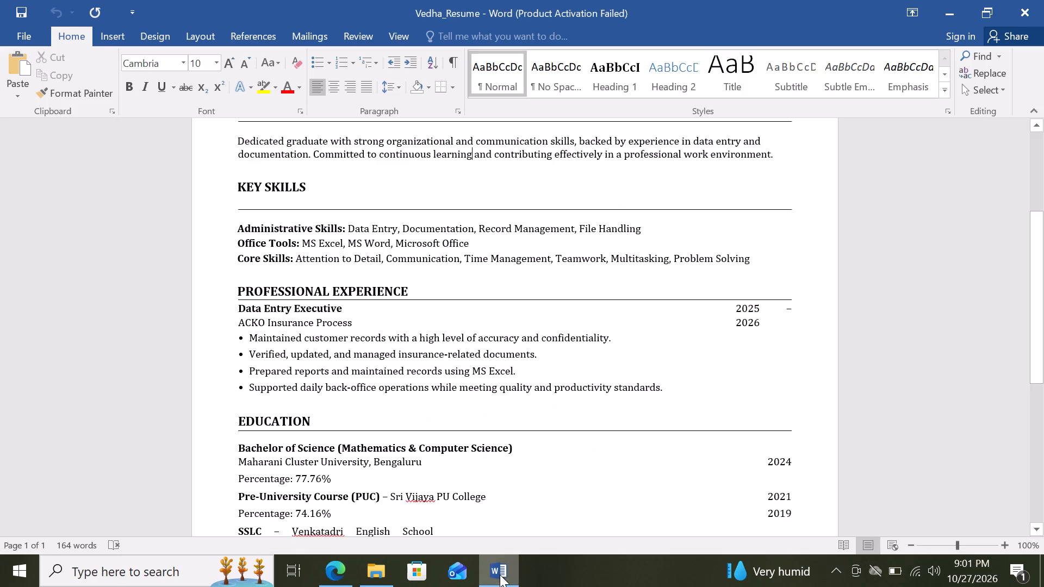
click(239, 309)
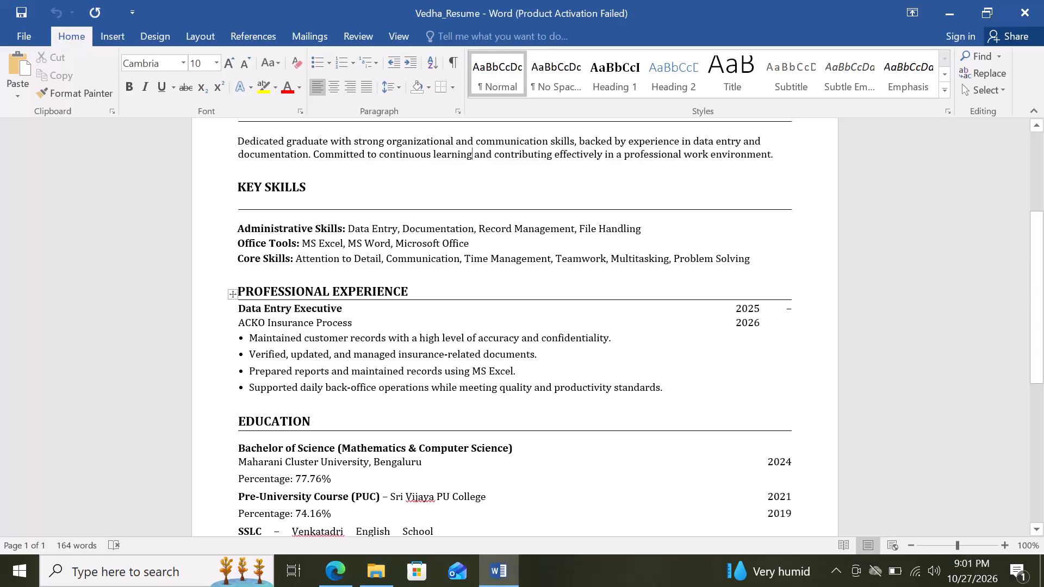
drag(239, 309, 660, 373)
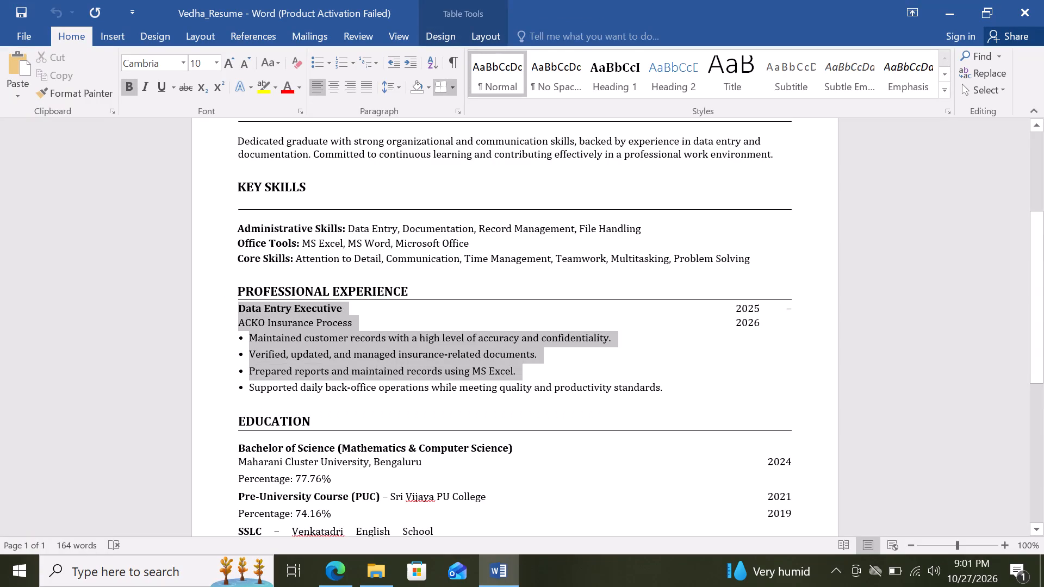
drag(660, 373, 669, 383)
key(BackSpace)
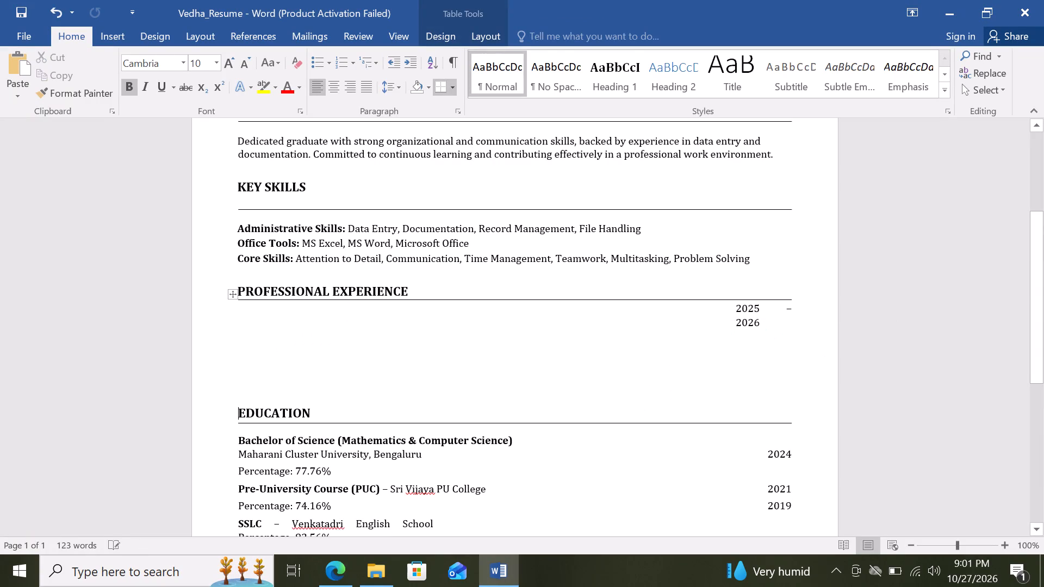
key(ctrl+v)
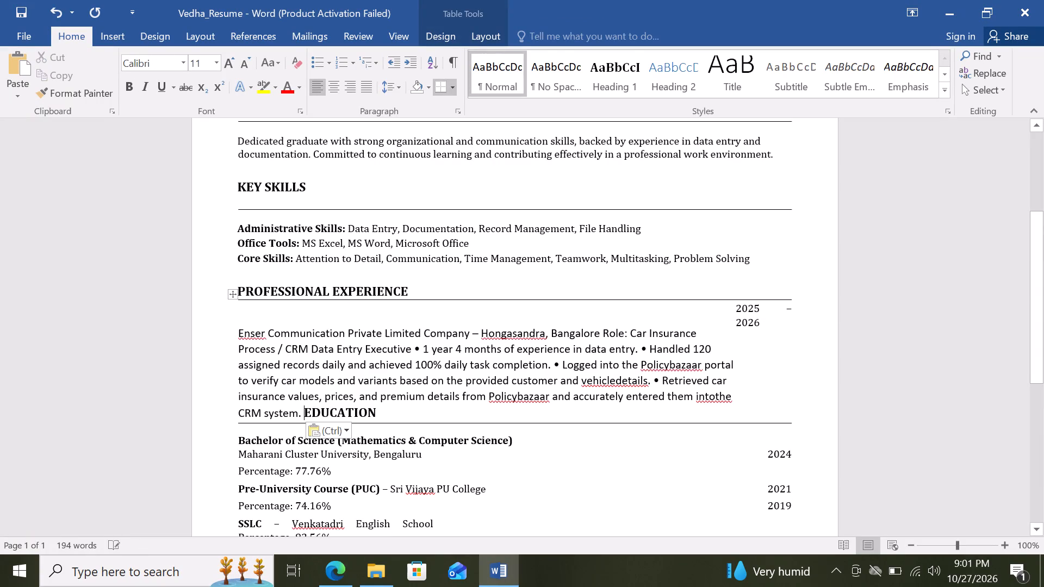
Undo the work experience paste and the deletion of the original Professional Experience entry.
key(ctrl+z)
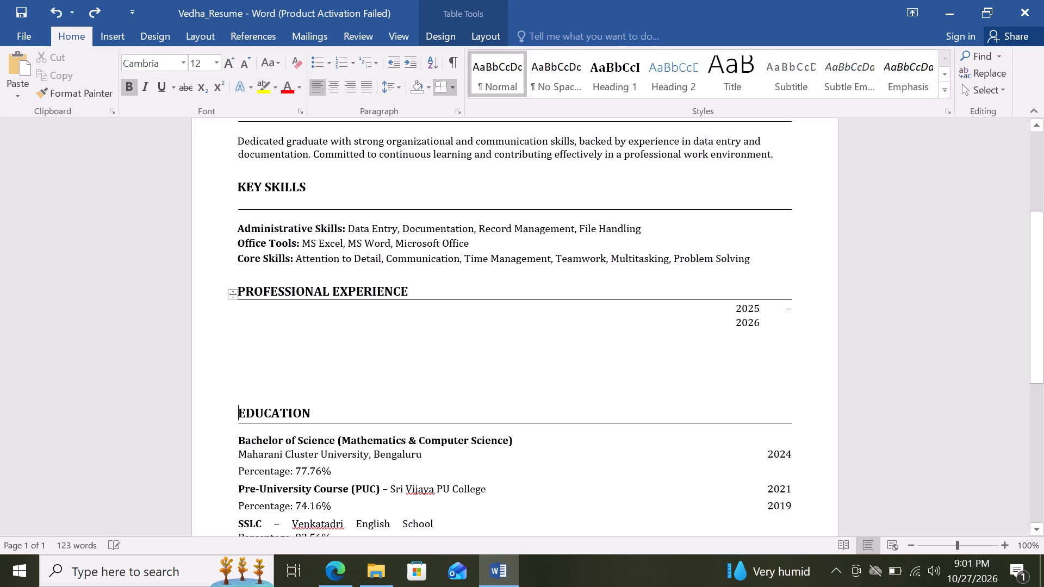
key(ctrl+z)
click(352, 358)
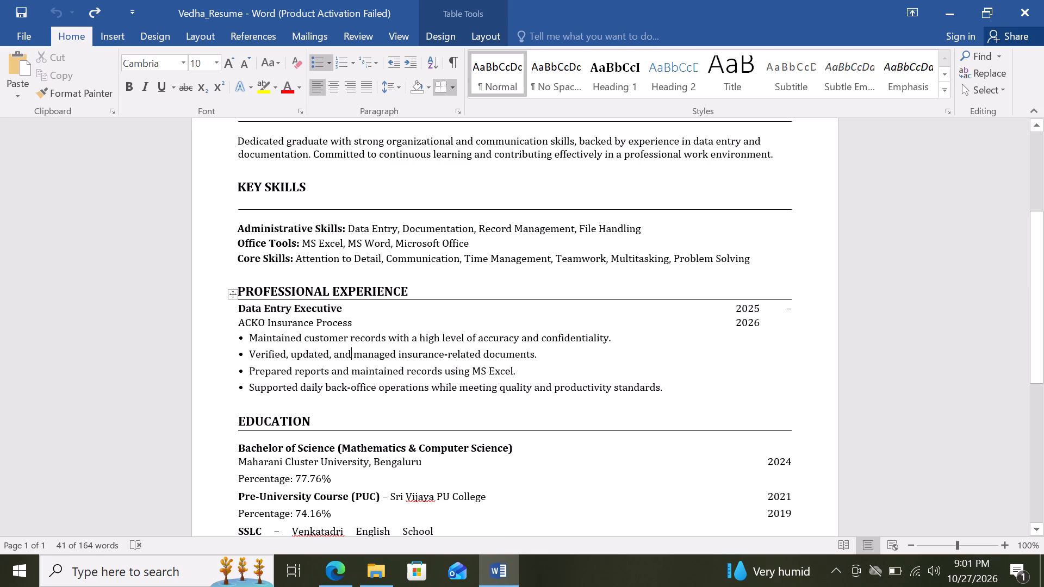
click(339, 571)
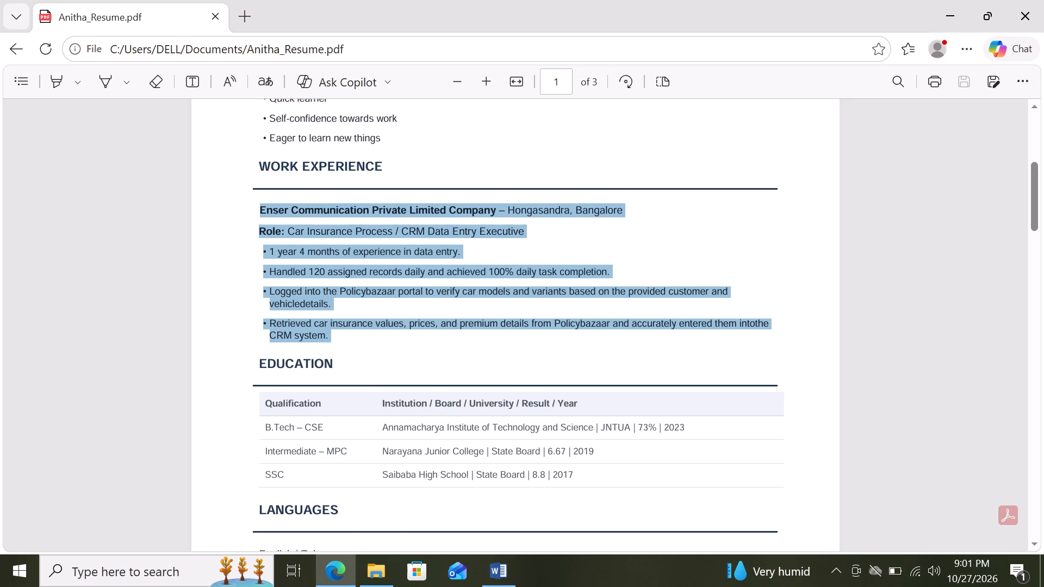
click(278, 208)
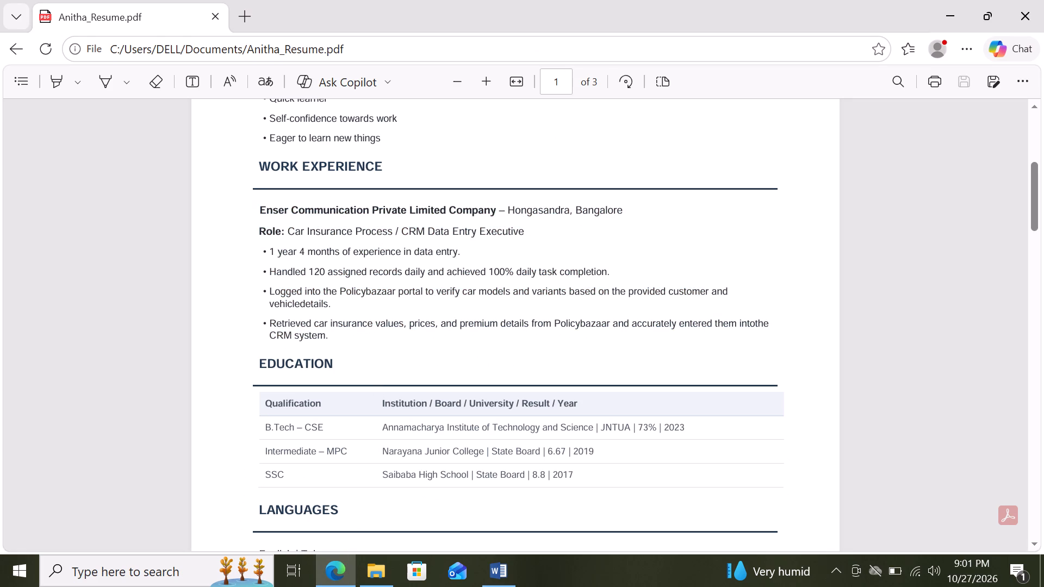
drag(259, 208, 625, 206)
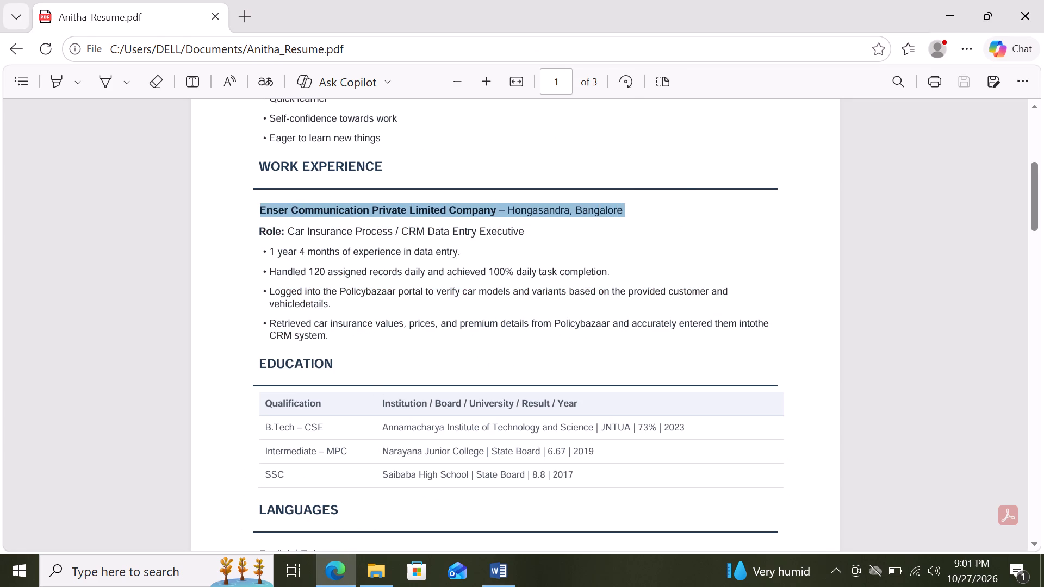
key(ctrl+c)
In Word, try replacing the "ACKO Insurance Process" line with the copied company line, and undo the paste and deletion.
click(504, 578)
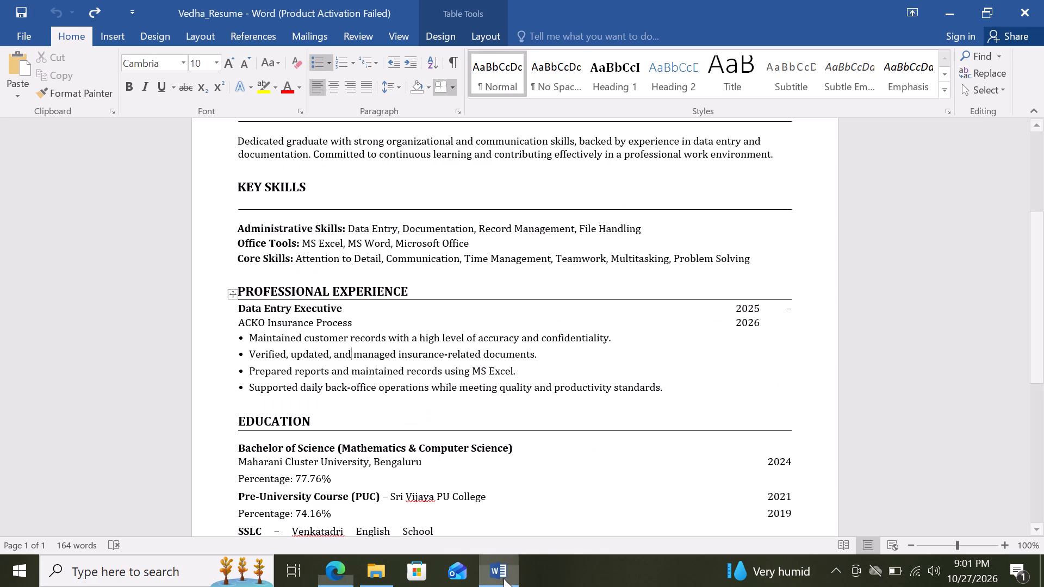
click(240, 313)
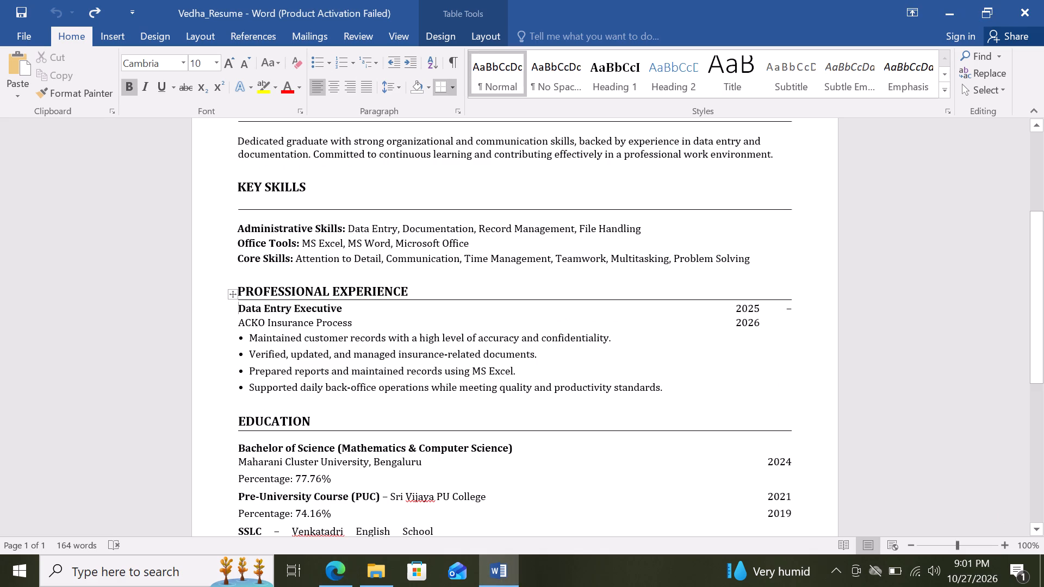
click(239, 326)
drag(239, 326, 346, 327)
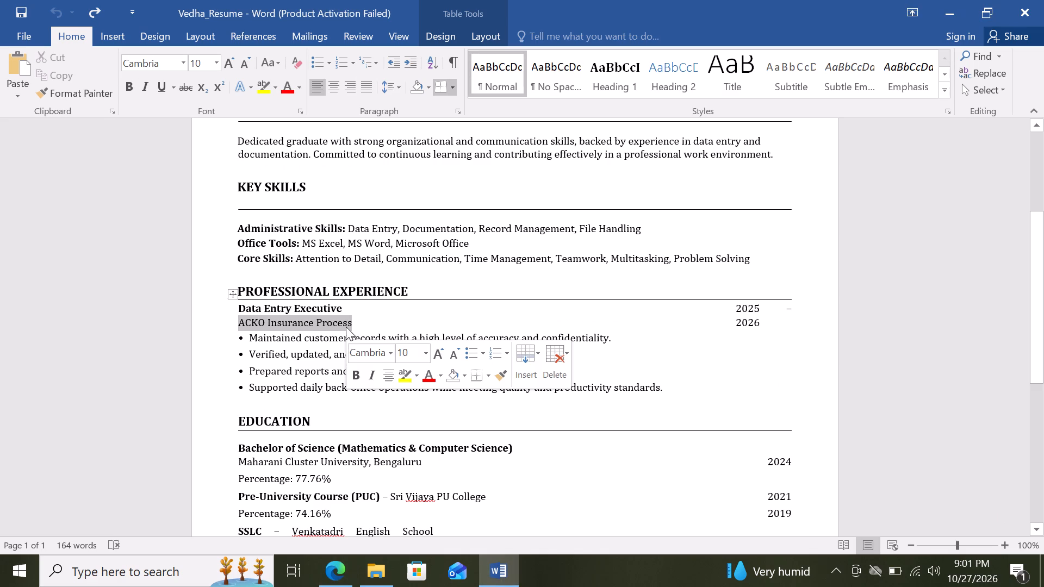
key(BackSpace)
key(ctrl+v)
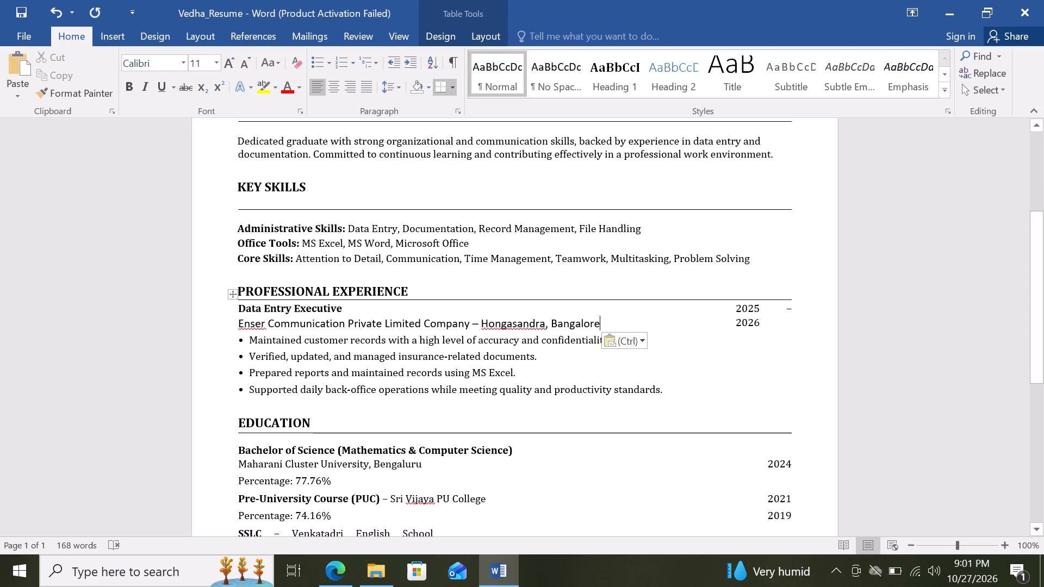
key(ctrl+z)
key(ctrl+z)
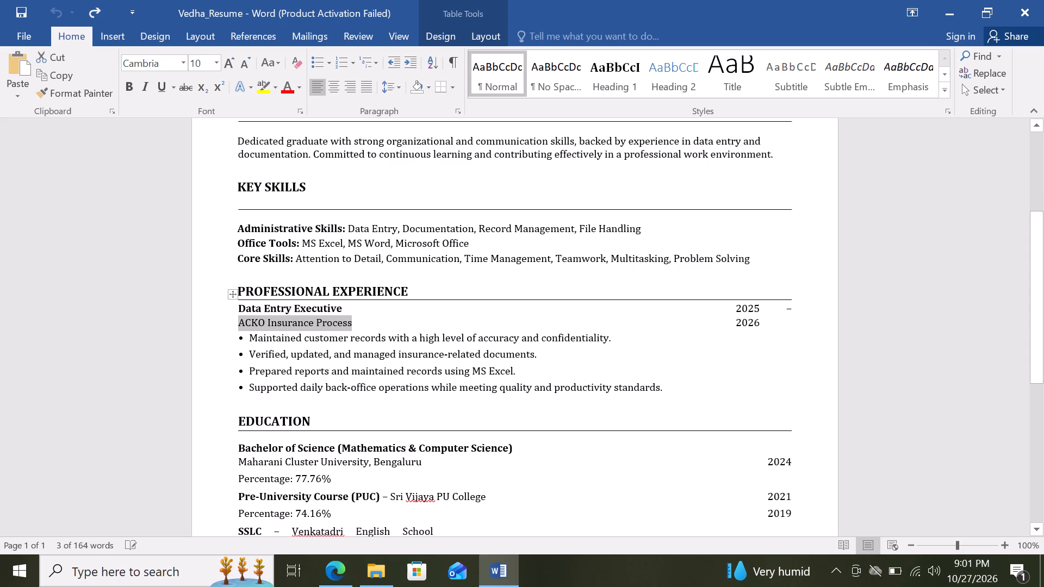
Paste the copied Enser Communication company line after "ACKO Insurance Process", separated by a space.
click(340, 317)
click(346, 325)
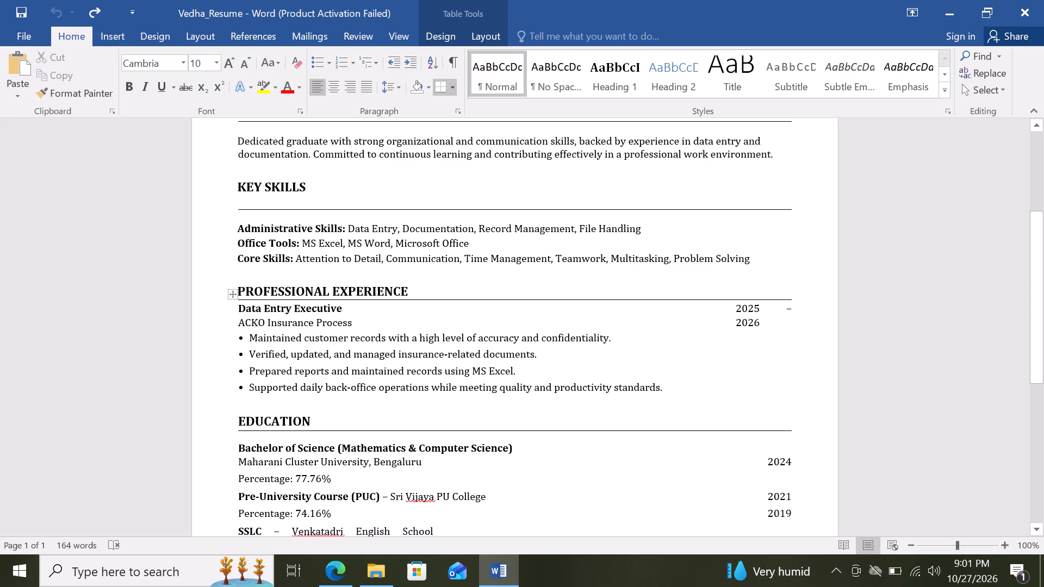
click(352, 325)
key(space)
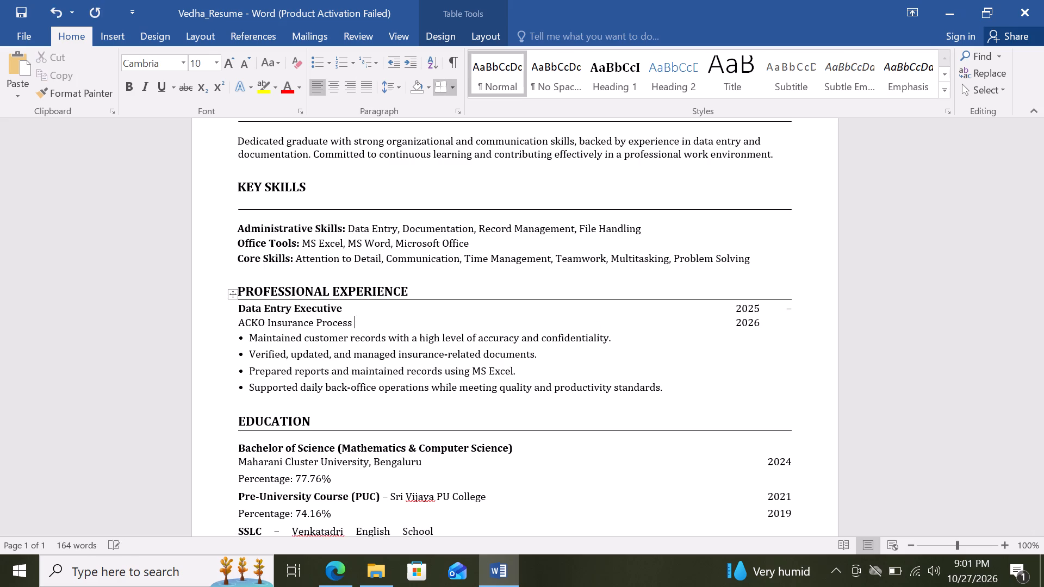
key(ctrl+v)
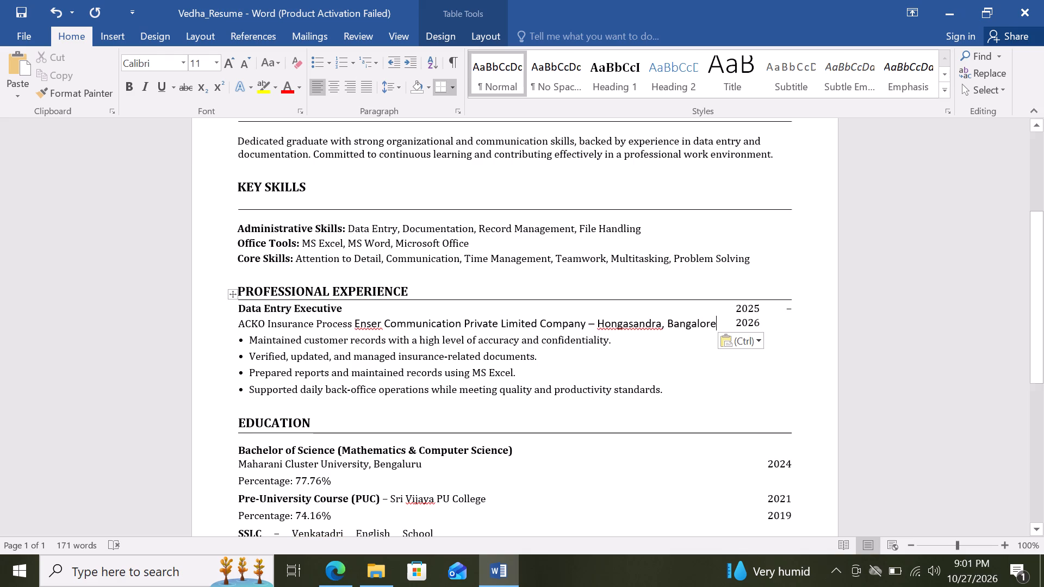
Set the font of the pasted "Enser Communication Private Limited Company – Hongasandra, Bangalore" text to Cambria.
click(339, 322)
click(397, 328)
drag(355, 322, 692, 327)
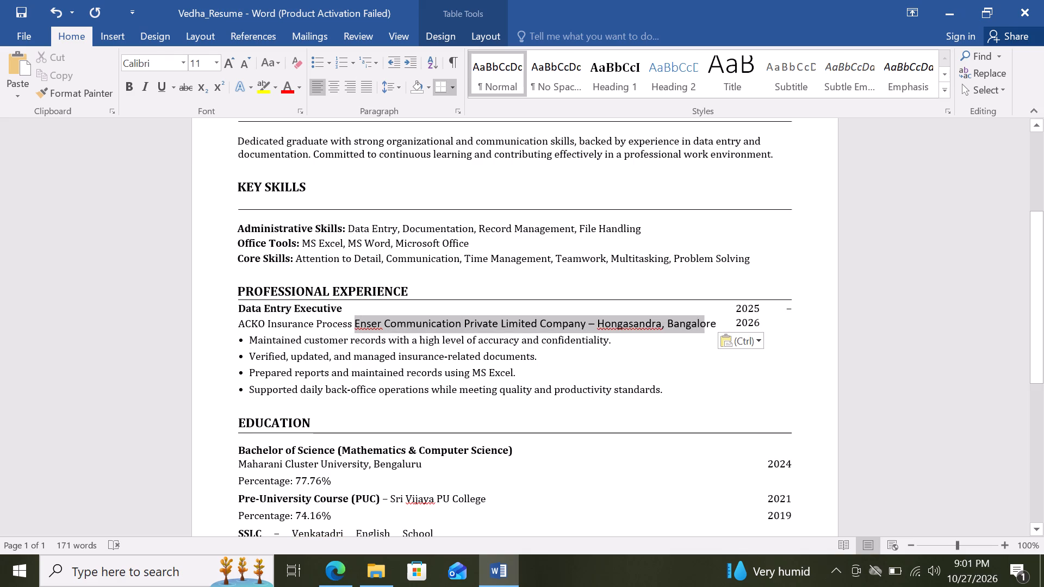
drag(692, 327, 718, 329)
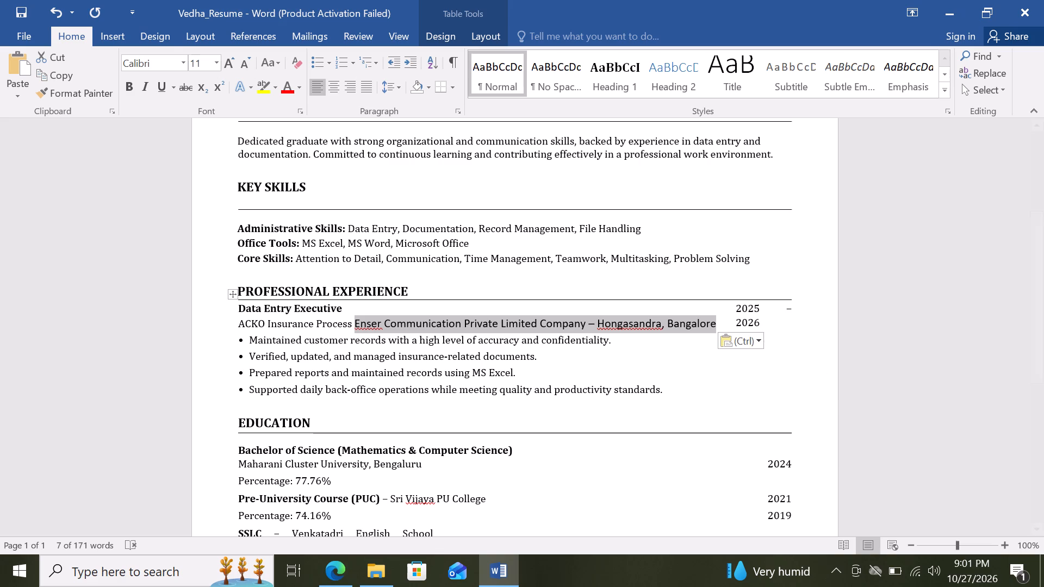
click(183, 64)
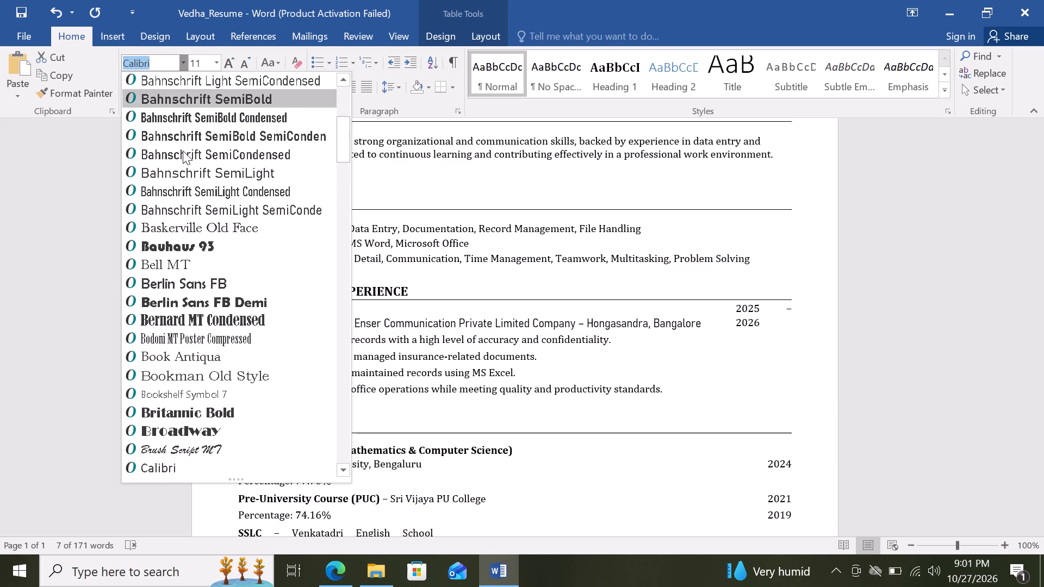
drag(340, 135, 356, 3)
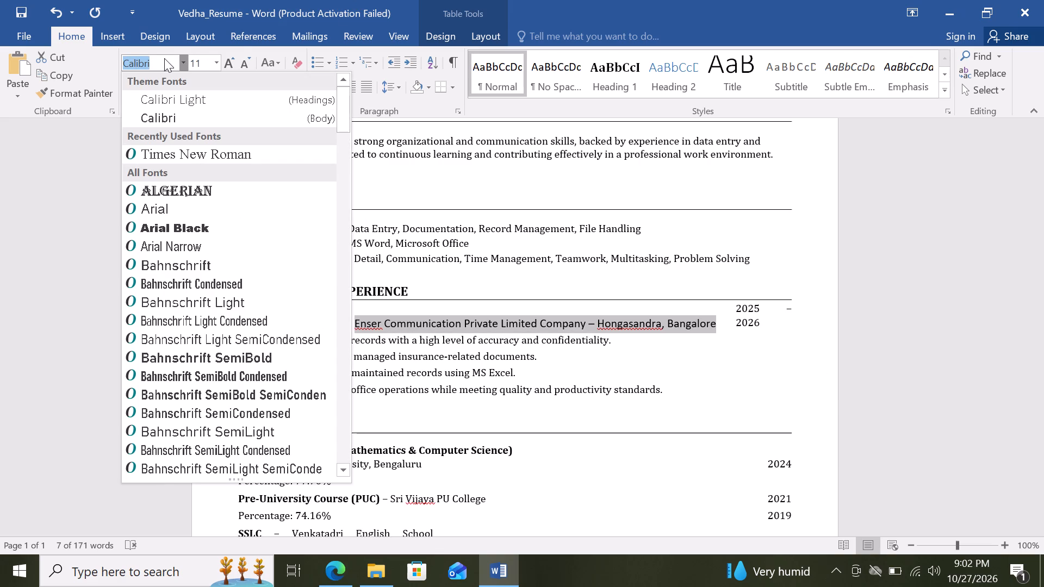
key(BackSpace)
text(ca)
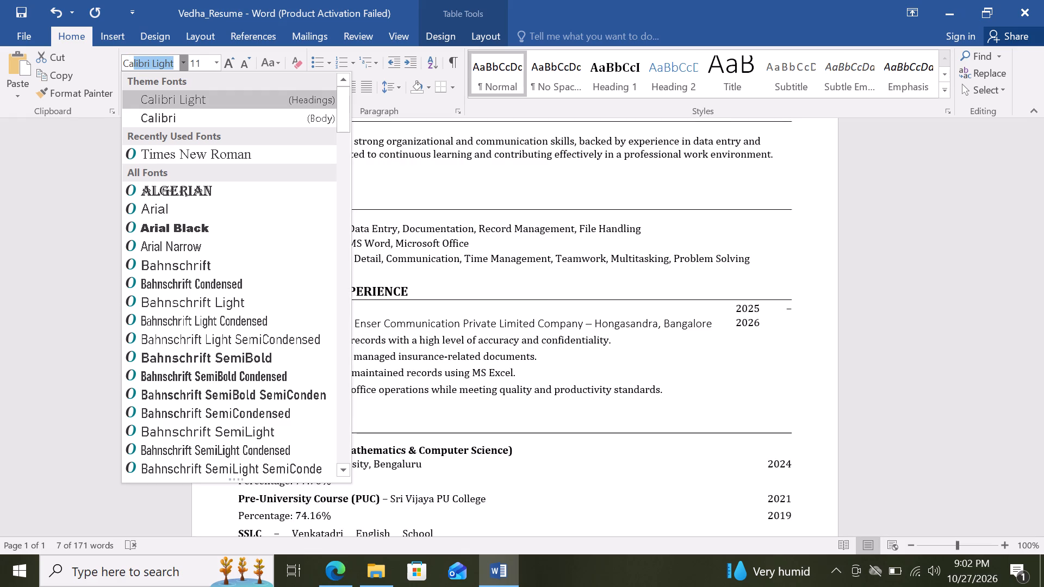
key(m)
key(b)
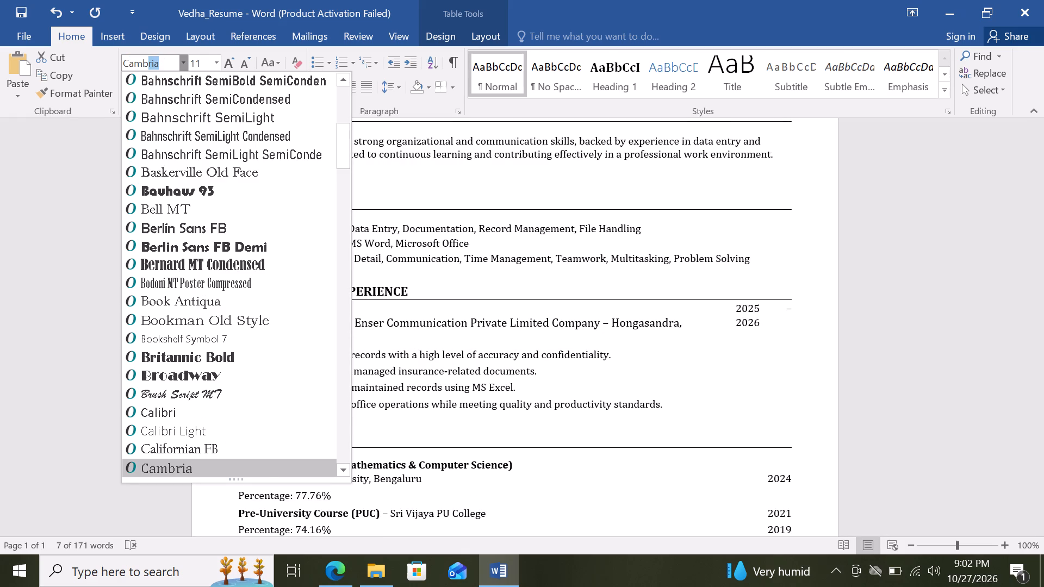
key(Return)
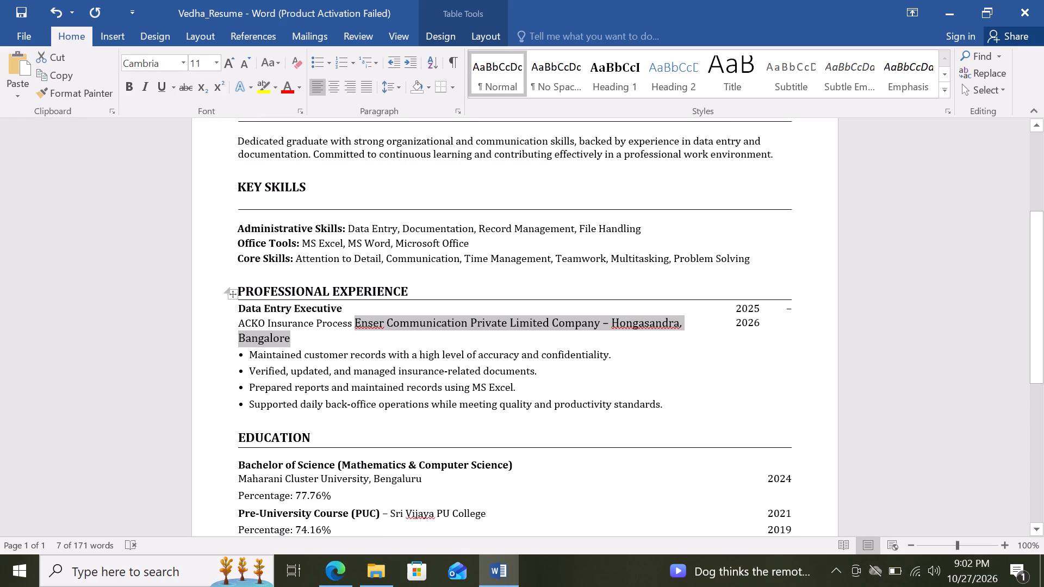
Delete the "ACKO Insurance Process" text in front of the Enser Communication company name.
click(351, 325)
drag(351, 325, 281, 327)
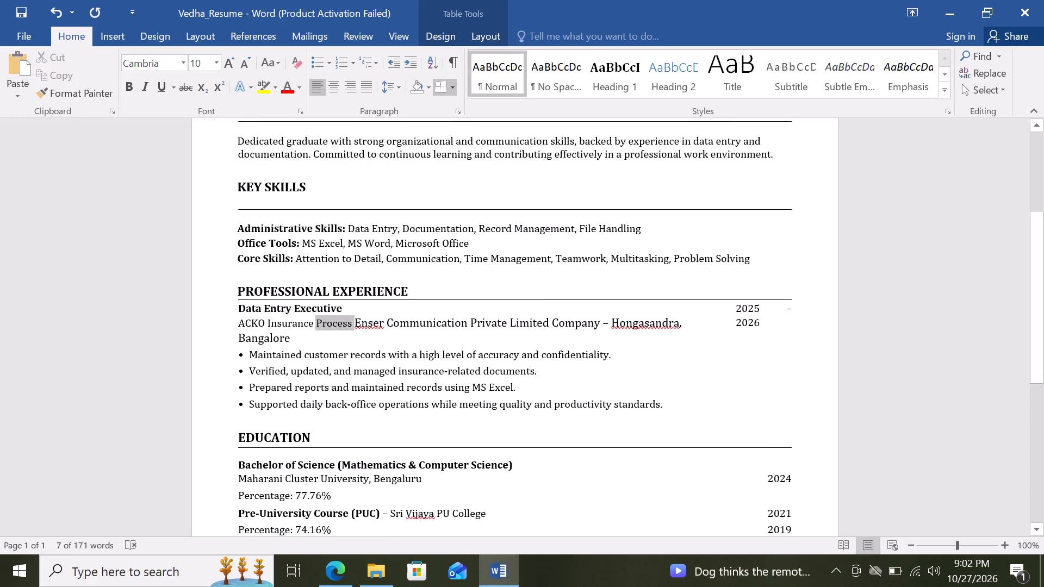
drag(281, 327, 243, 327)
key(BackSpace)
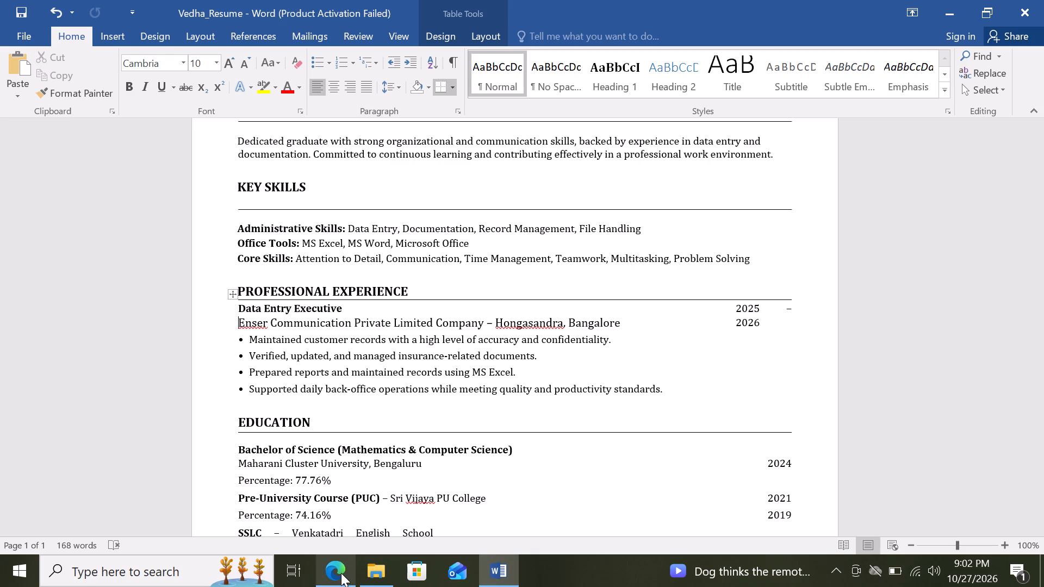
In Edge, copy the "Handled 120 assigned records daily and achieved 100% daily task completion." bullet from the Anitha resume.
click(370, 573)
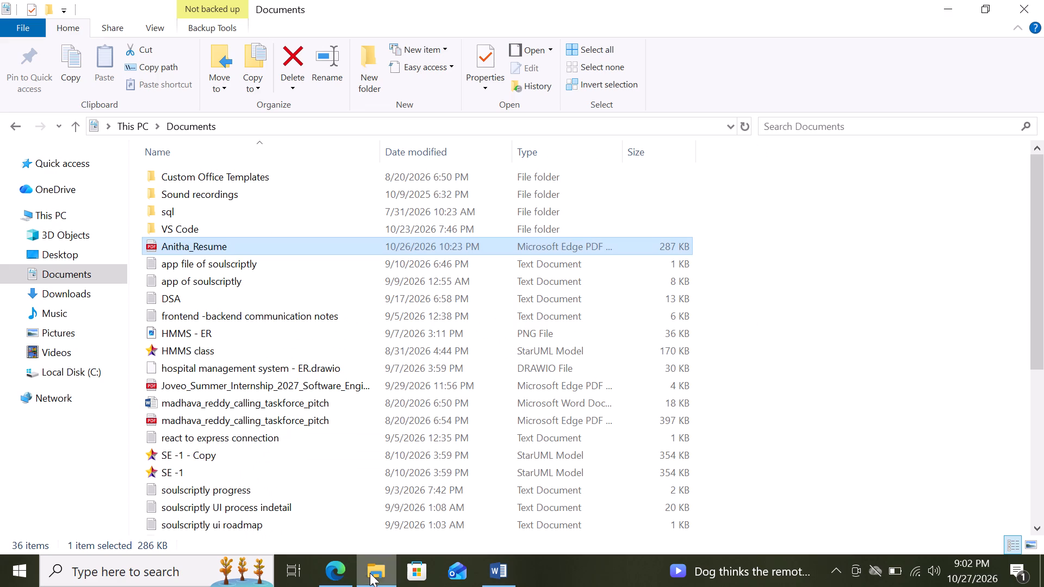
click(1041, 0)
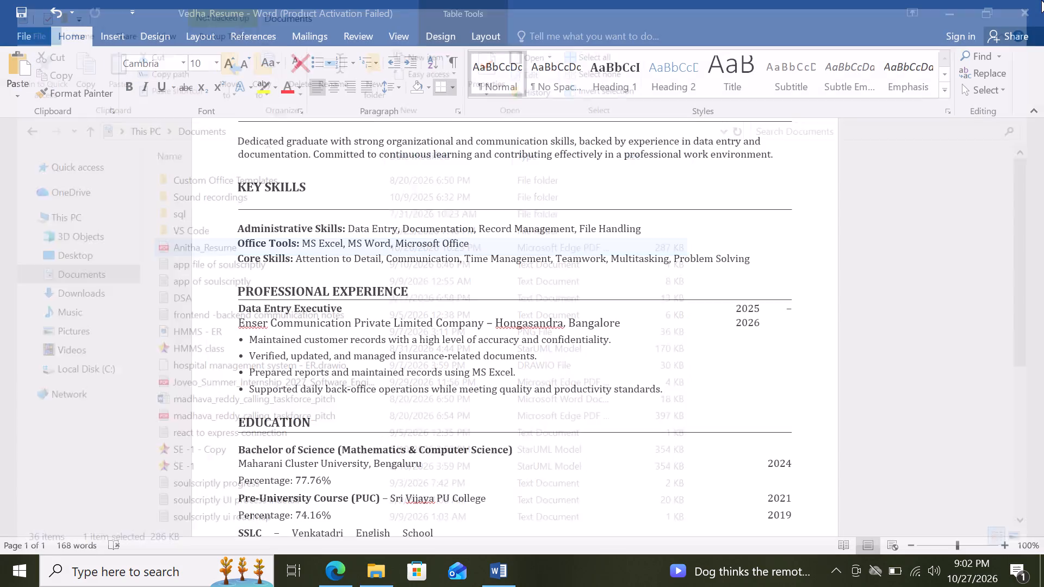
click(337, 570)
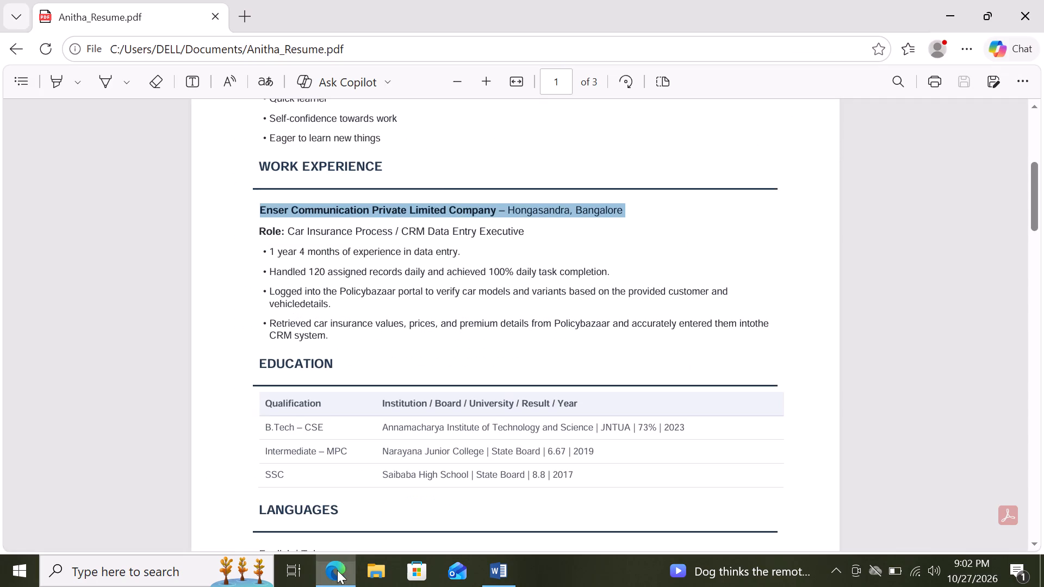
click(358, 282)
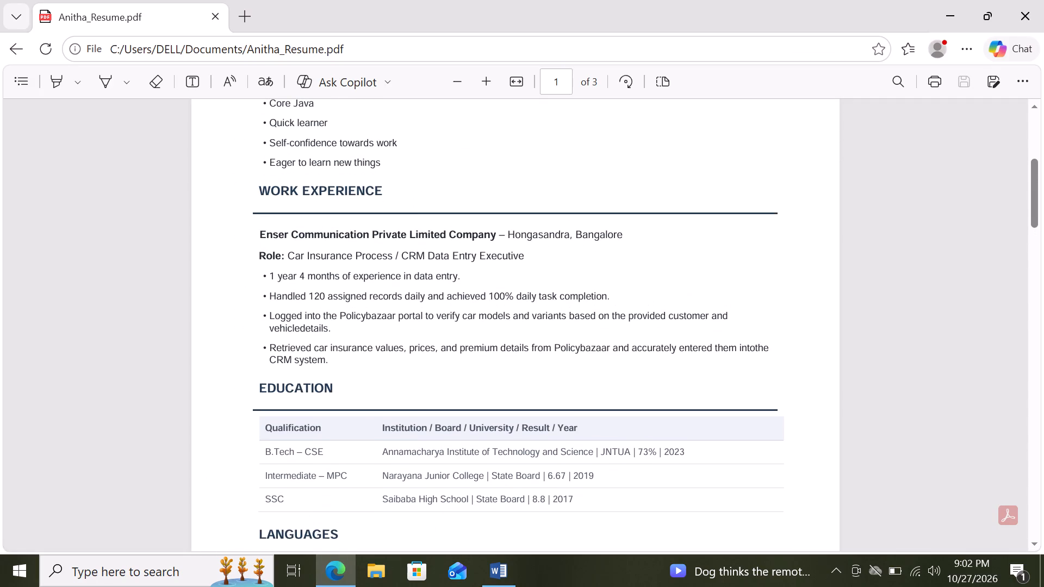
drag(271, 297, 536, 273)
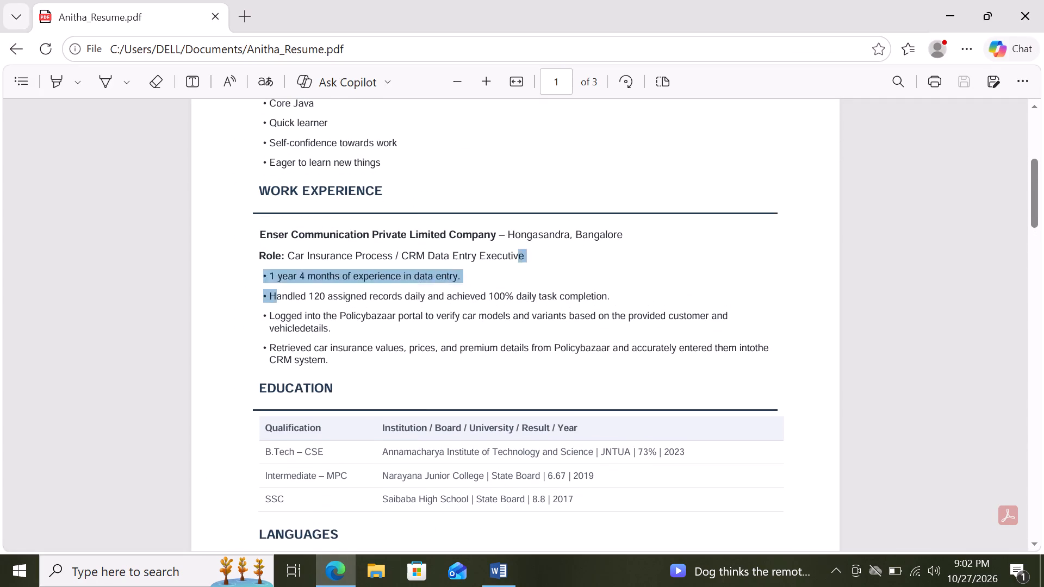
drag(536, 273, 626, 290)
key(ctrl+c)
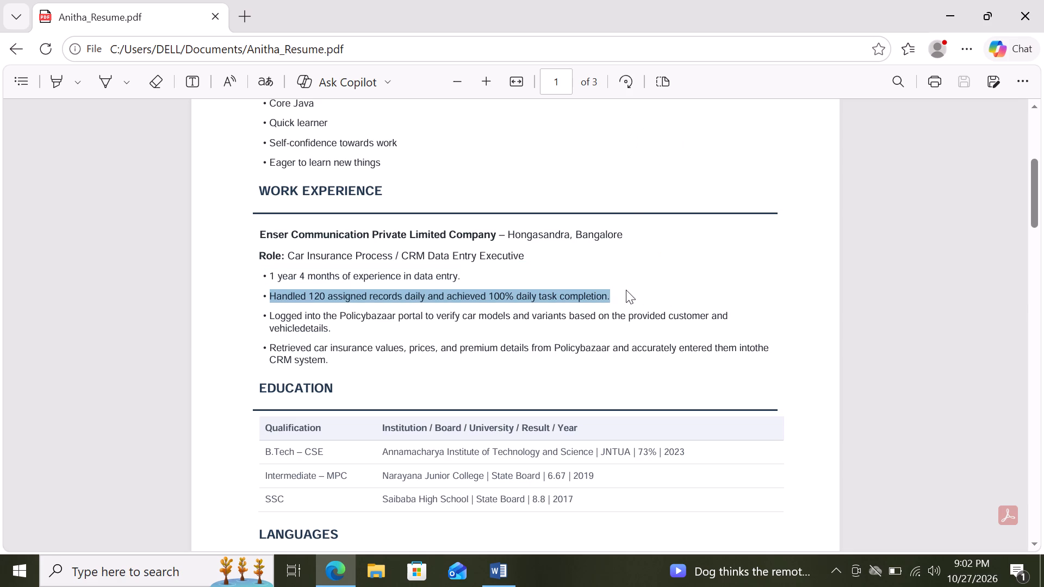
In Word, replace the first Professional Experience bullet, about maintaining customer records, with the copied "Handled 120 assigned records daily" text.
click(496, 557)
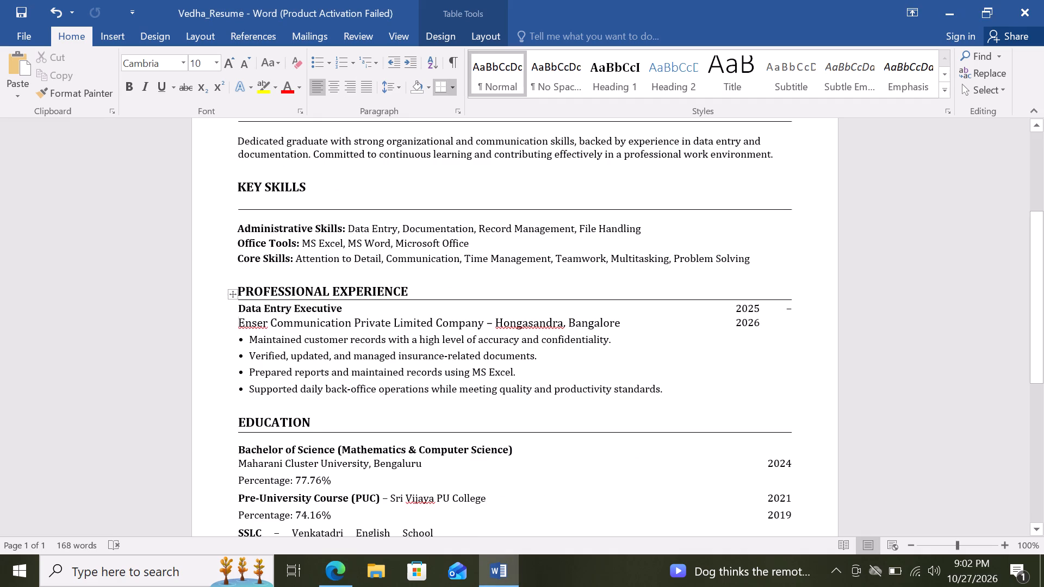
click(247, 341)
drag(247, 341, 593, 338)
key(BackSpace)
key(ctrl+v)
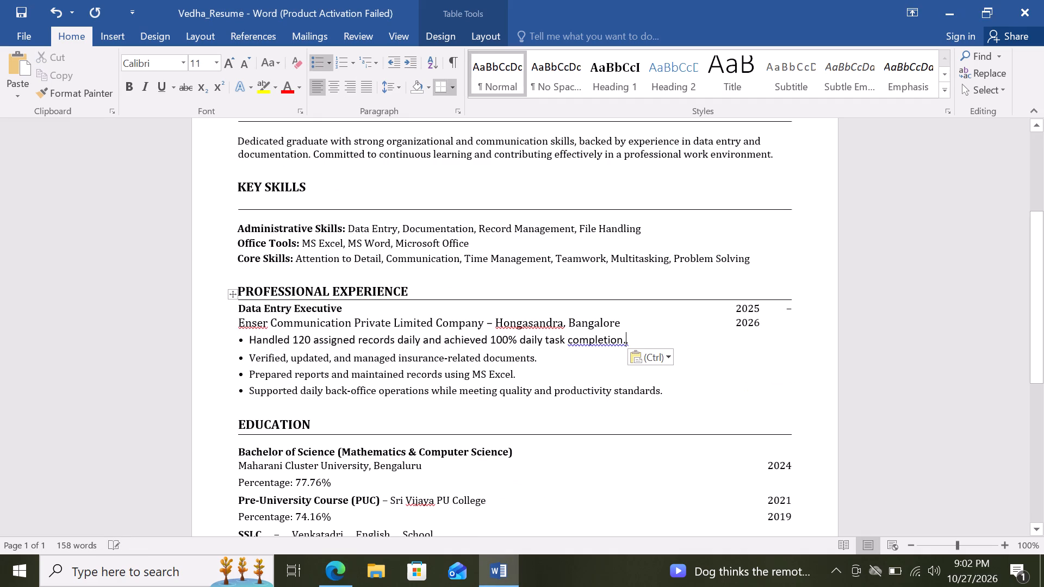
In Edge, copy the Work Experience bullet about logging into the Policybazaar portal to verify car models and variants.
click(333, 565)
click(267, 319)
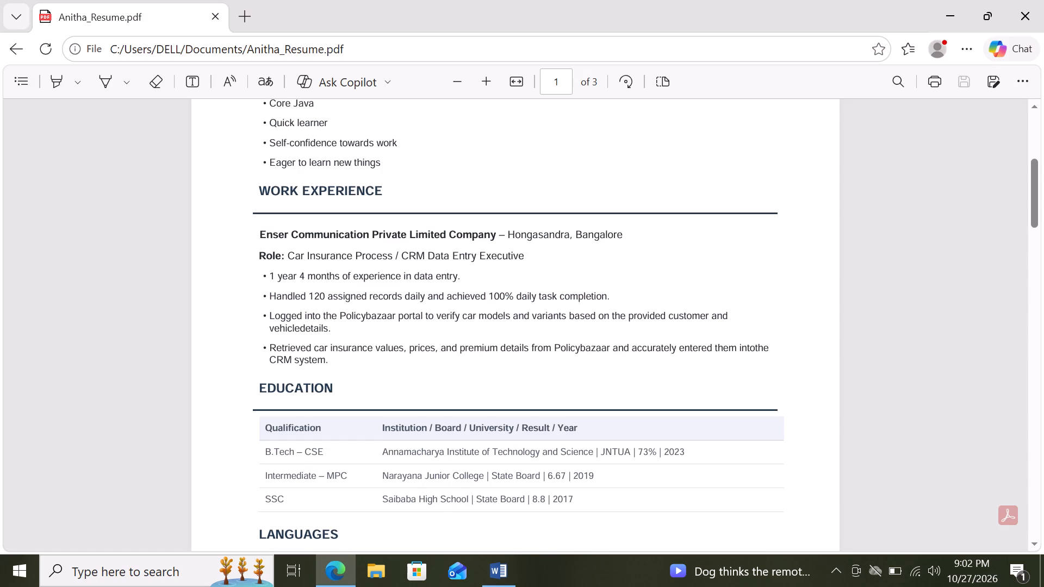
drag(267, 319, 320, 324)
drag(268, 316, 328, 323)
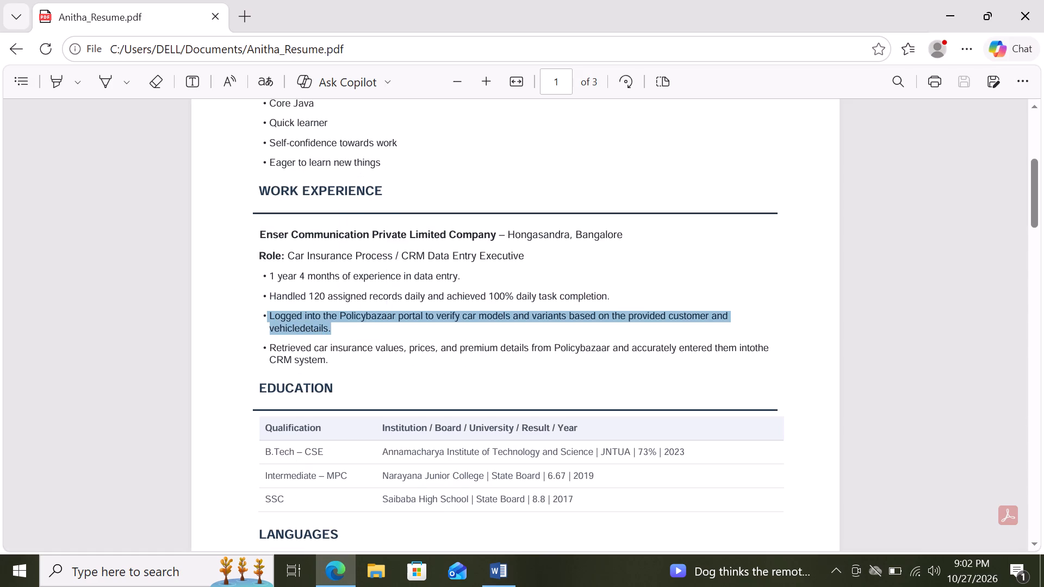
key(ctrl+c)
click(496, 574)
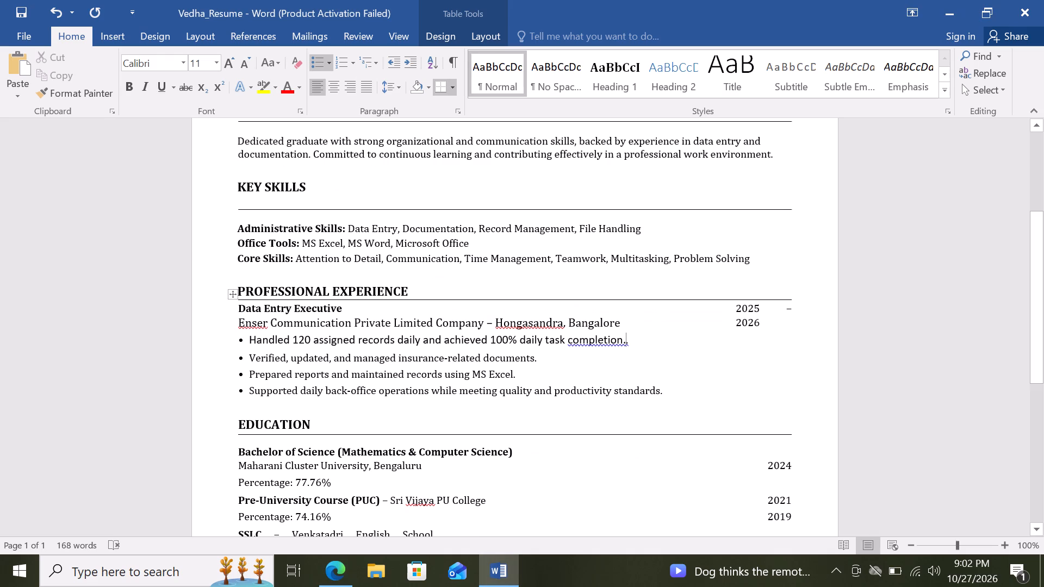
click(350, 565)
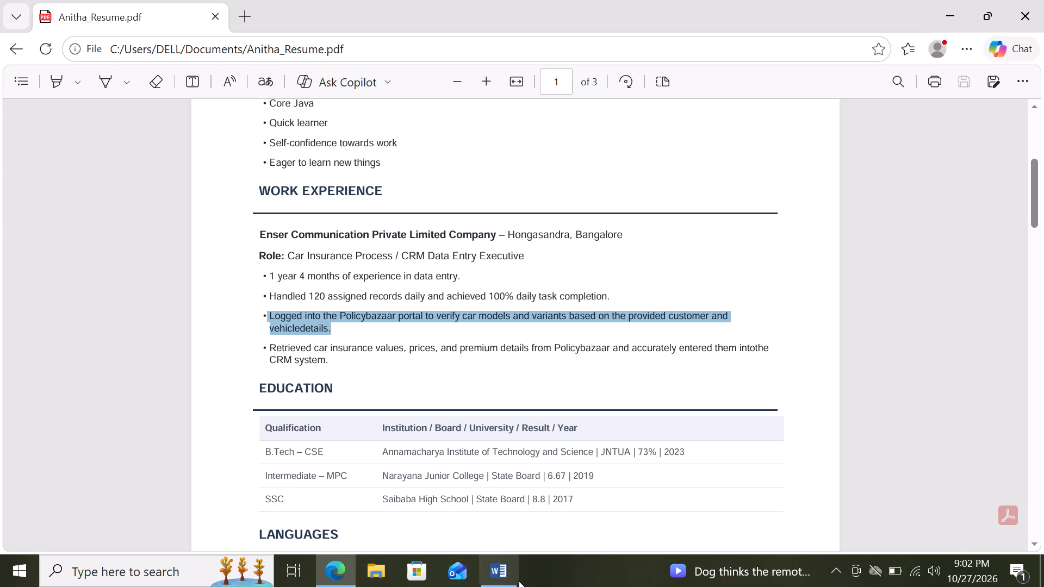
In Word, replace the "Verified, updated, and managed insurance-related documents" bullet with the copied Policybazaar portal text, keeping the MS Excel bullet on its own line.
click(519, 580)
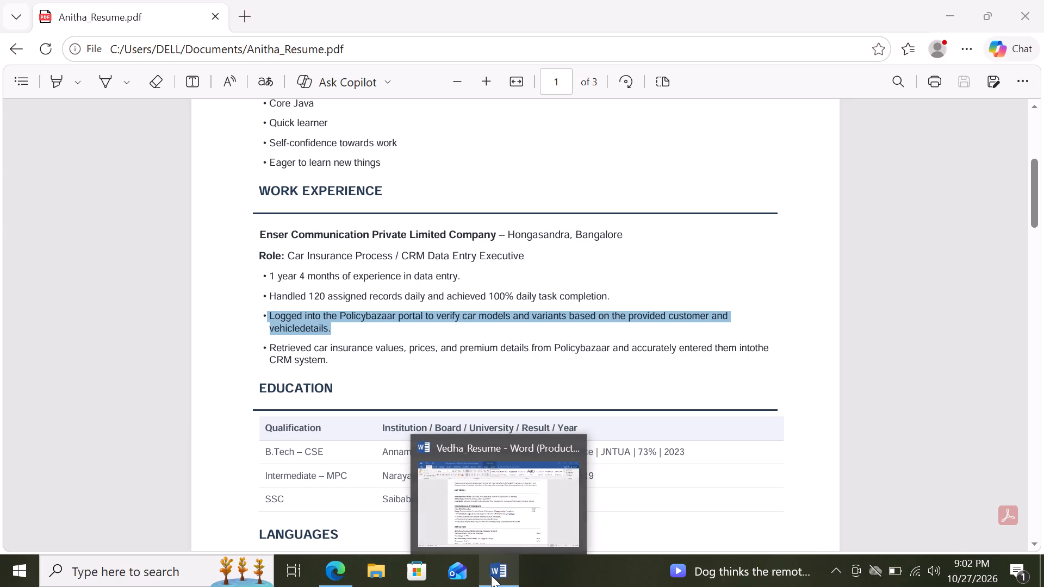
click(491, 575)
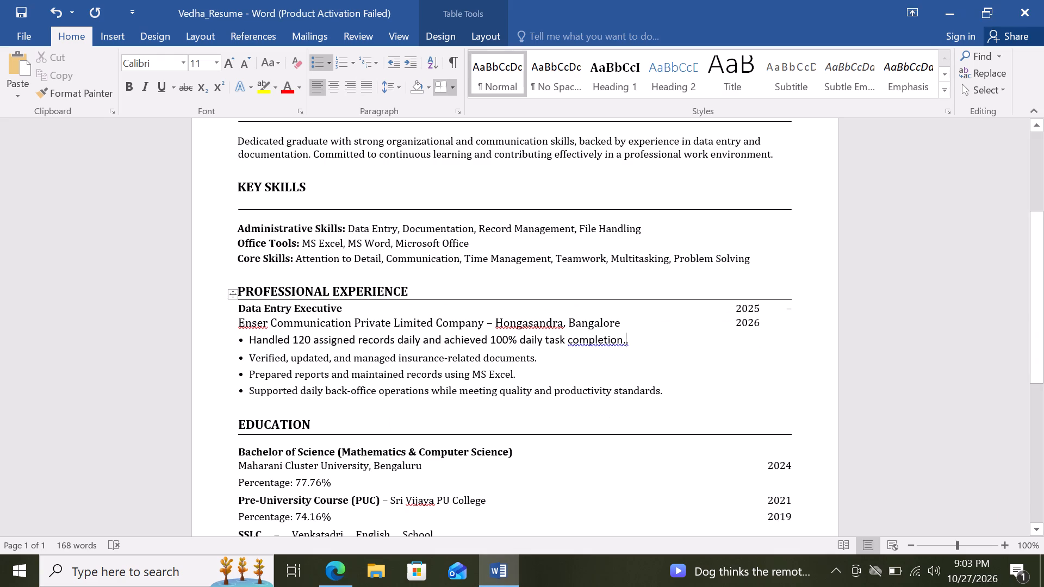
drag(249, 356, 334, 355)
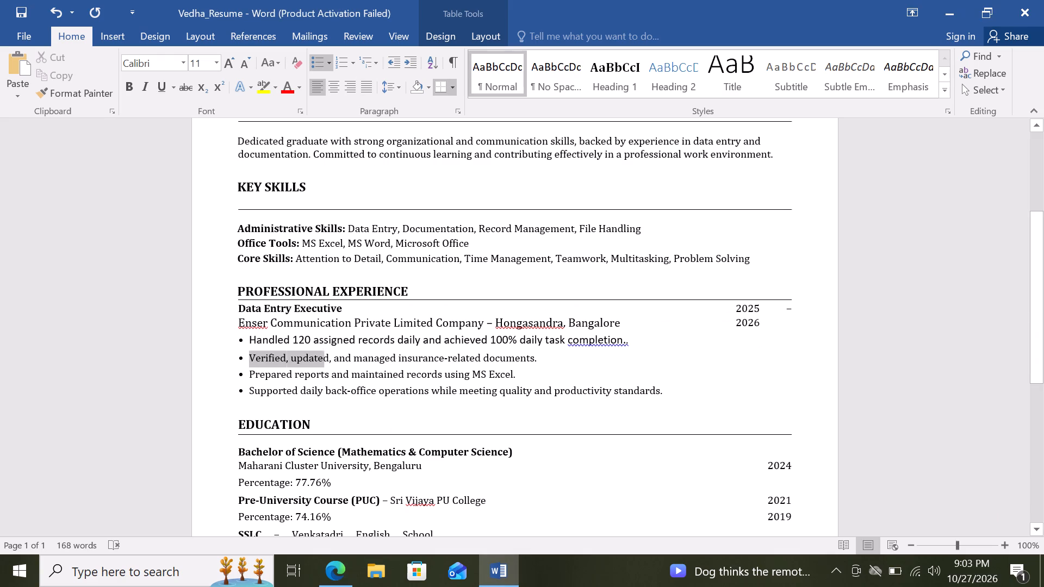
drag(334, 355, 540, 353)
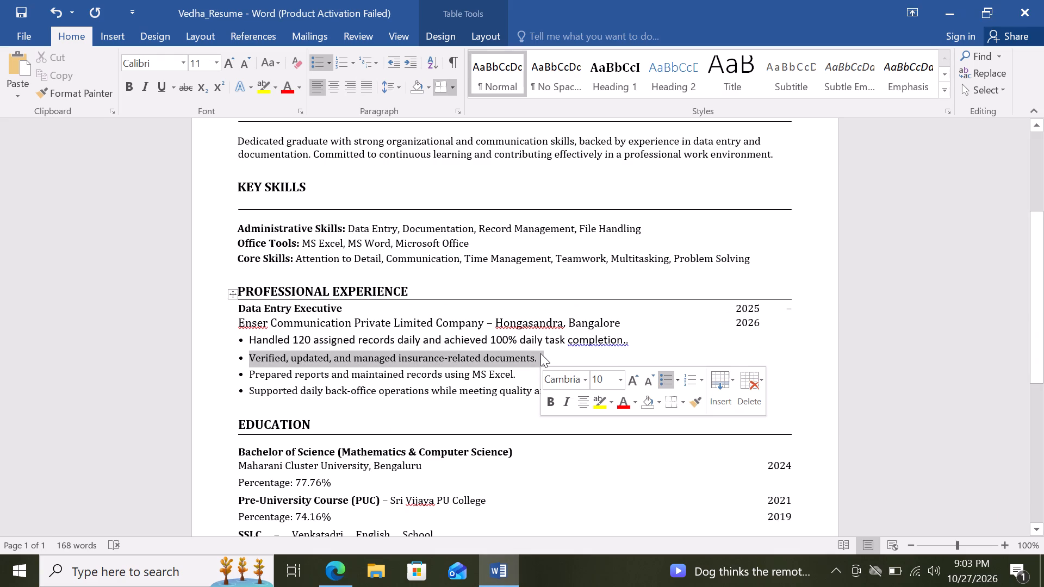
key(BackSpace)
key(ctrl+v)
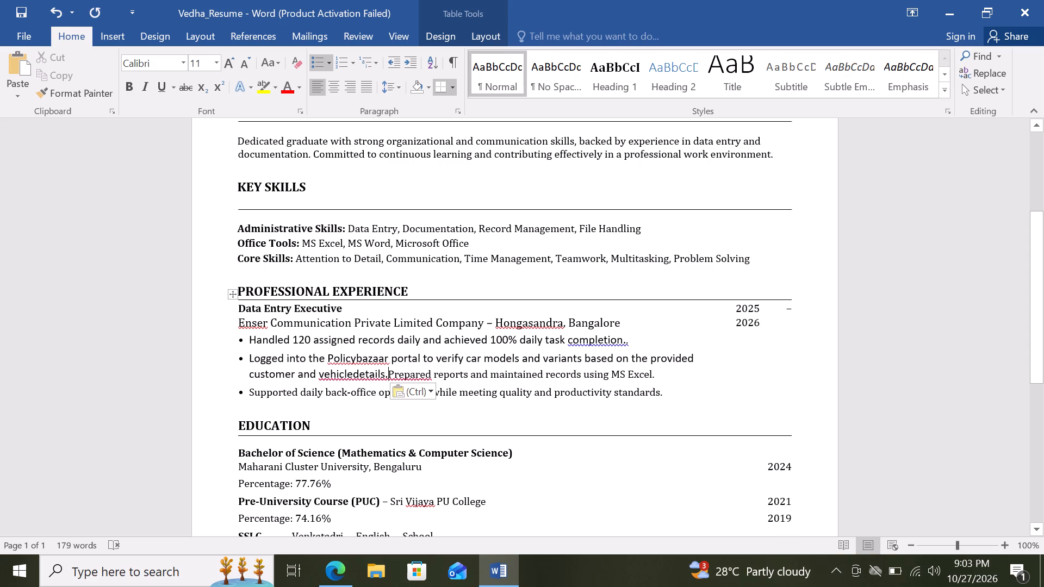
key(Return)
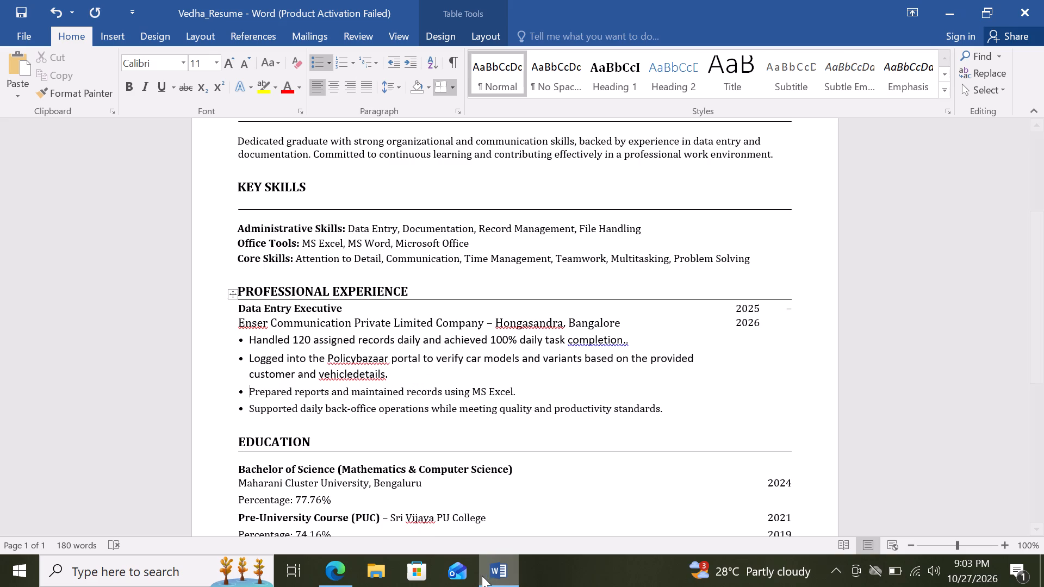
In Edge, copy the Work Experience bullet about retrieving car insurance values, prices and premium details from Policybazaar.
click(347, 586)
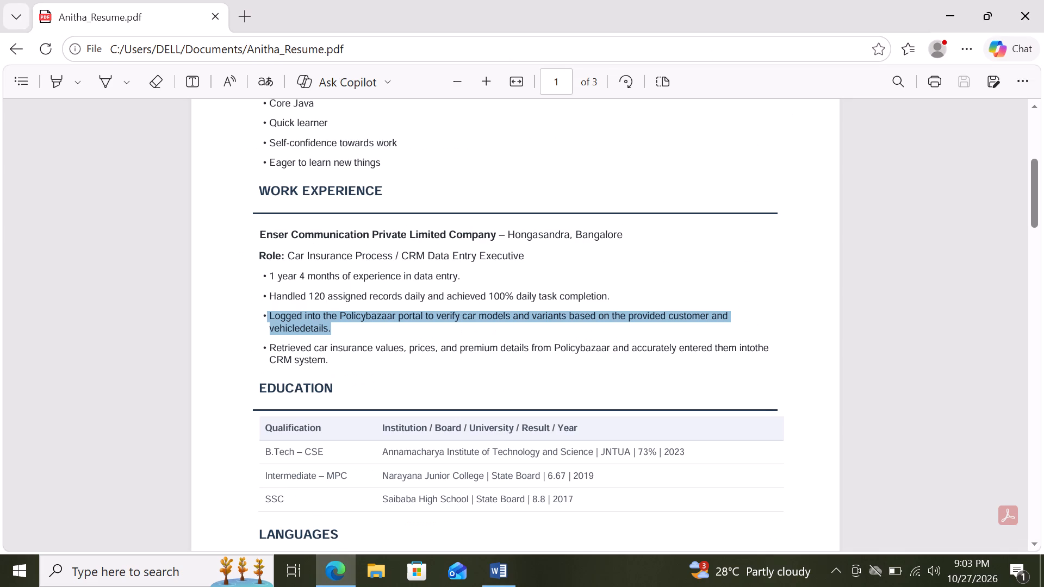
drag(268, 351, 309, 364)
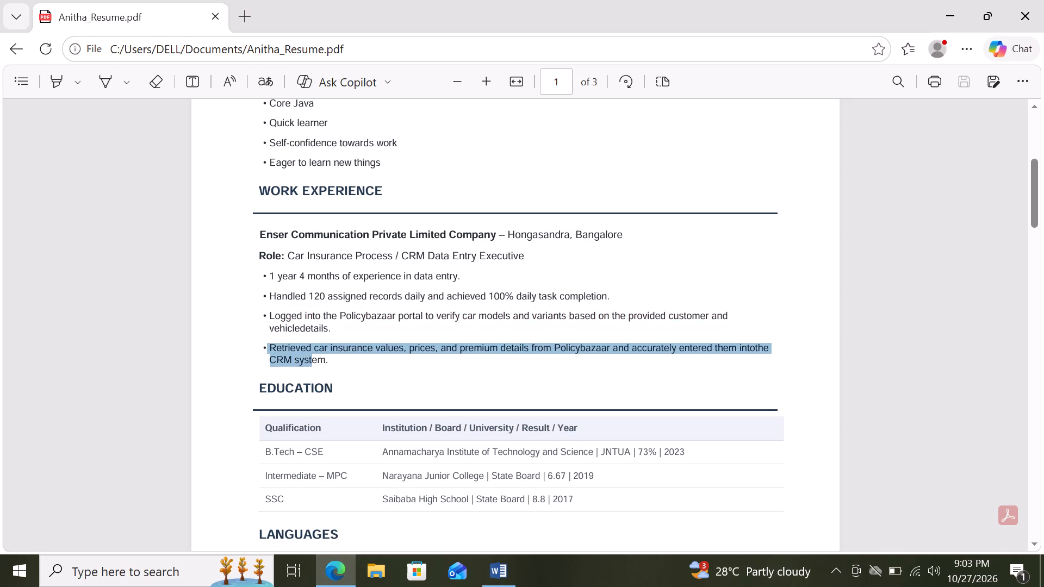
drag(309, 364, 330, 362)
key(ctrl+c)
In Word, add the copied "Retrieved car insurance values" text as a new bullet after the Policybazaar portal bullet.
click(486, 576)
click(389, 376)
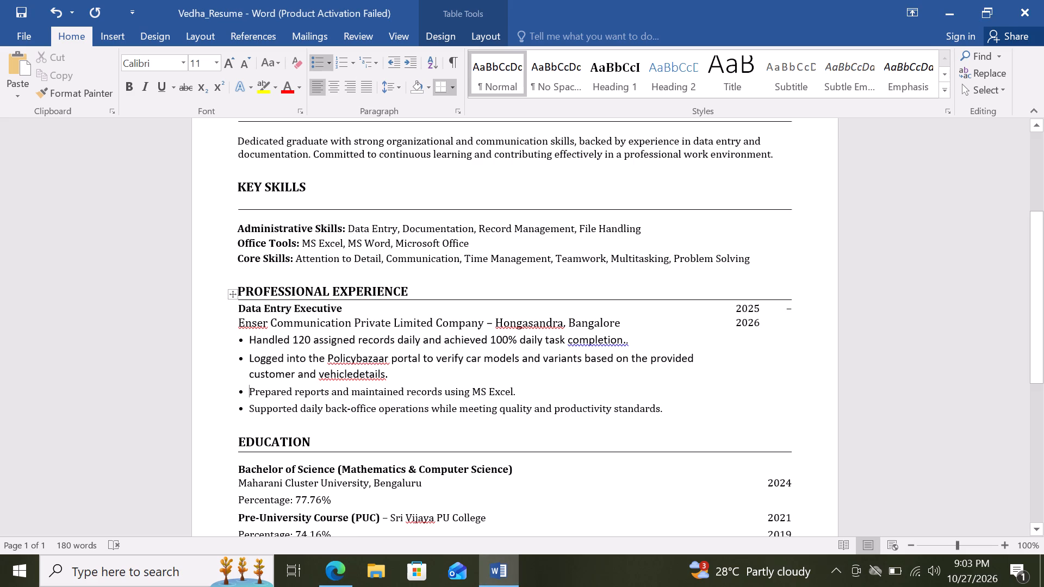
key(Return)
key(ctrl+v)
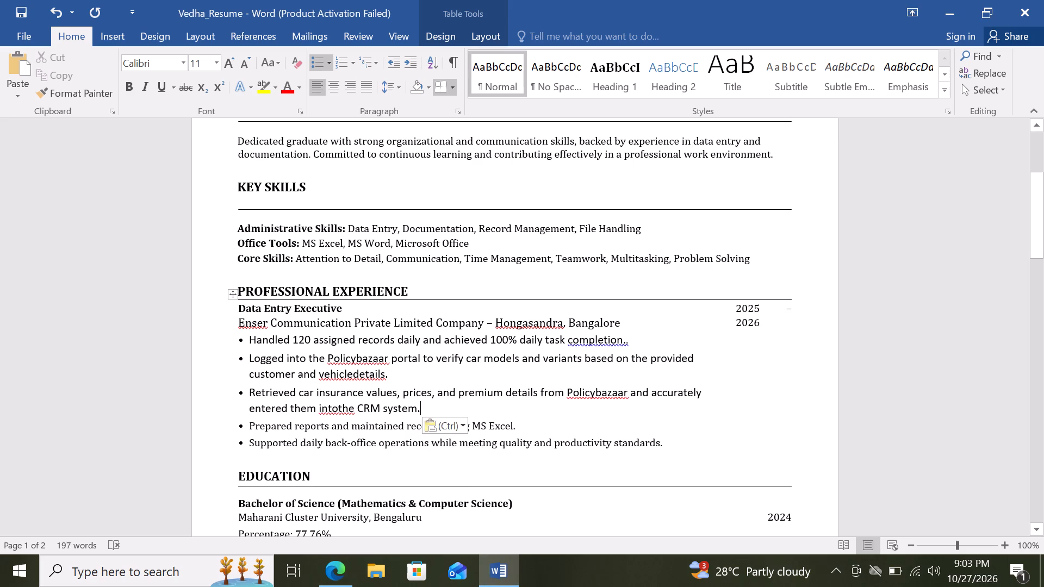
Set the font of the three pasted Professional Experience bullets to Cambria.
click(338, 452)
drag(247, 340, 425, 412)
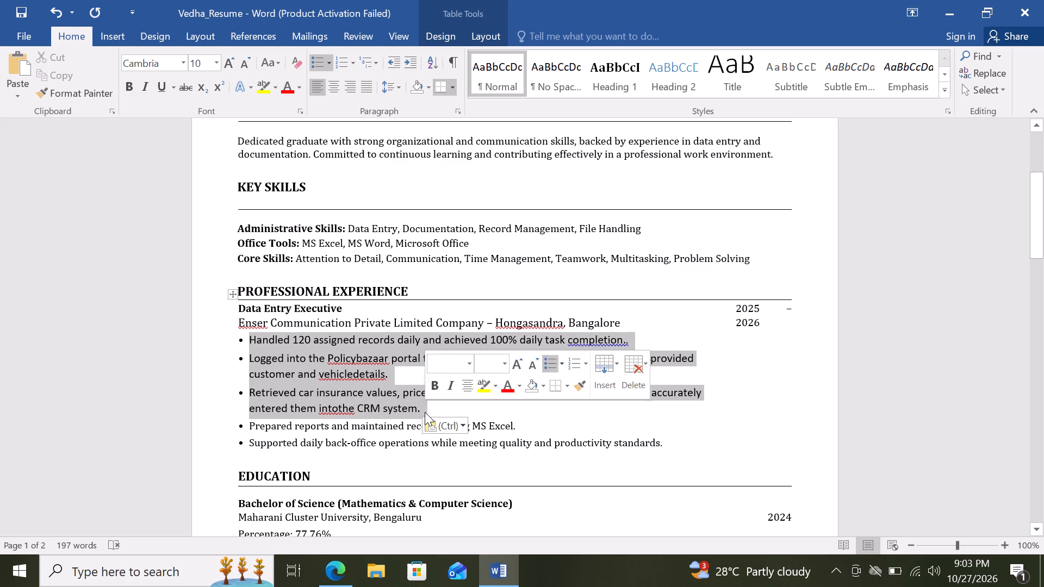
click(178, 61)
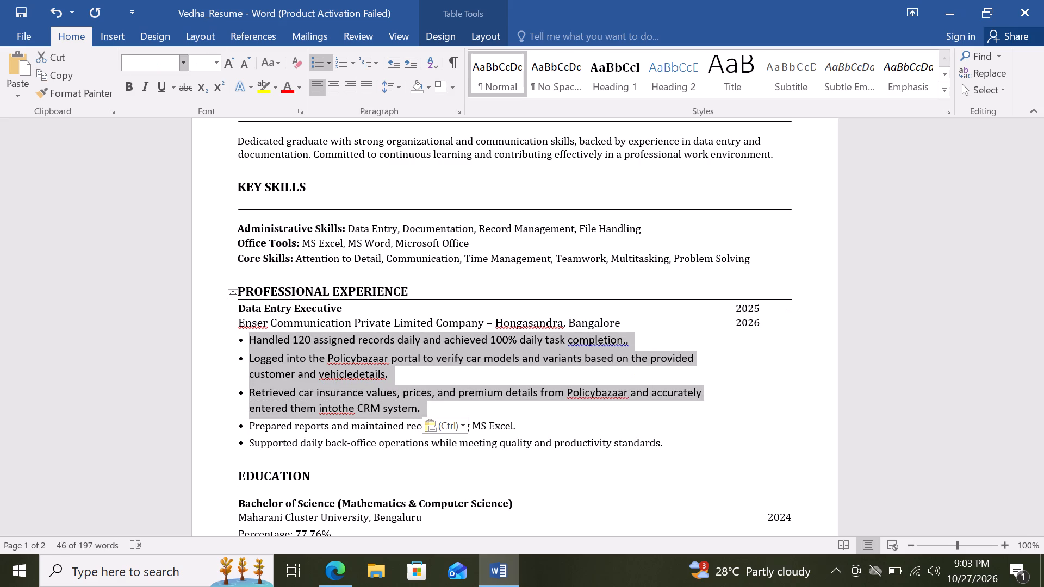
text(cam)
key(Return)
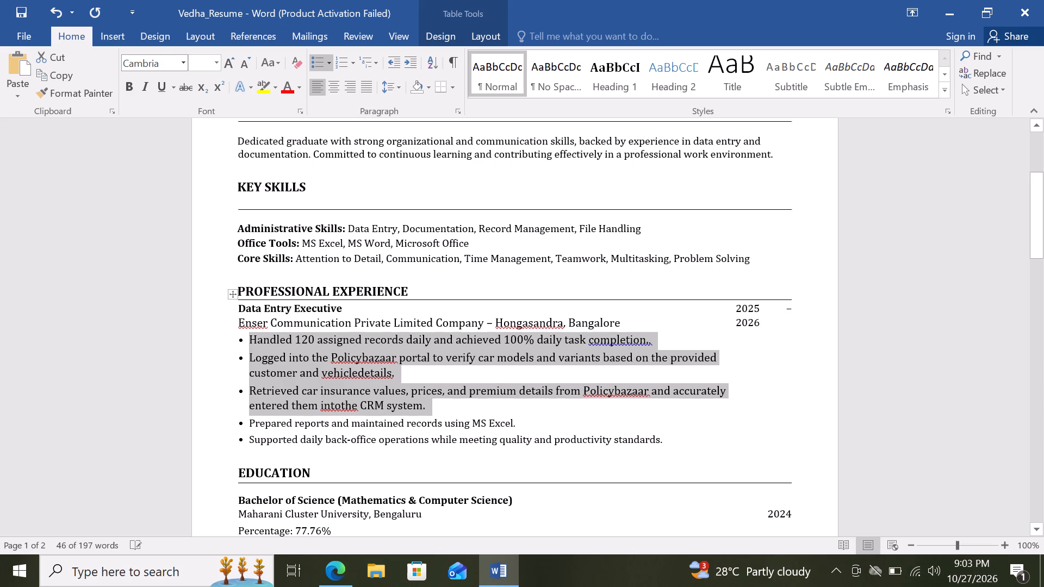
click(214, 403)
Set the font size of the three pasted Professional Experience bullets to 10.
click(330, 416)
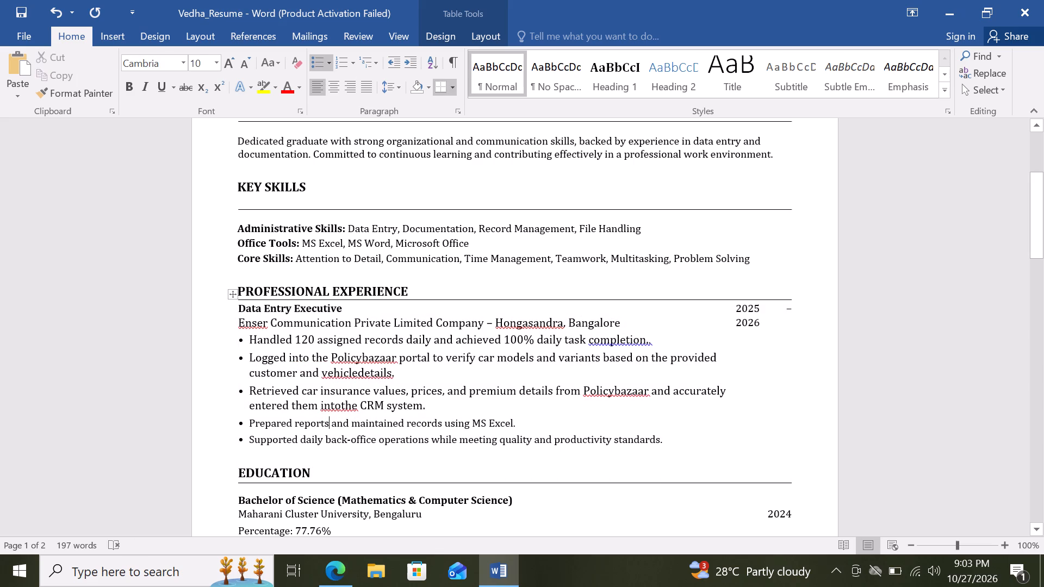
click(434, 423)
click(368, 398)
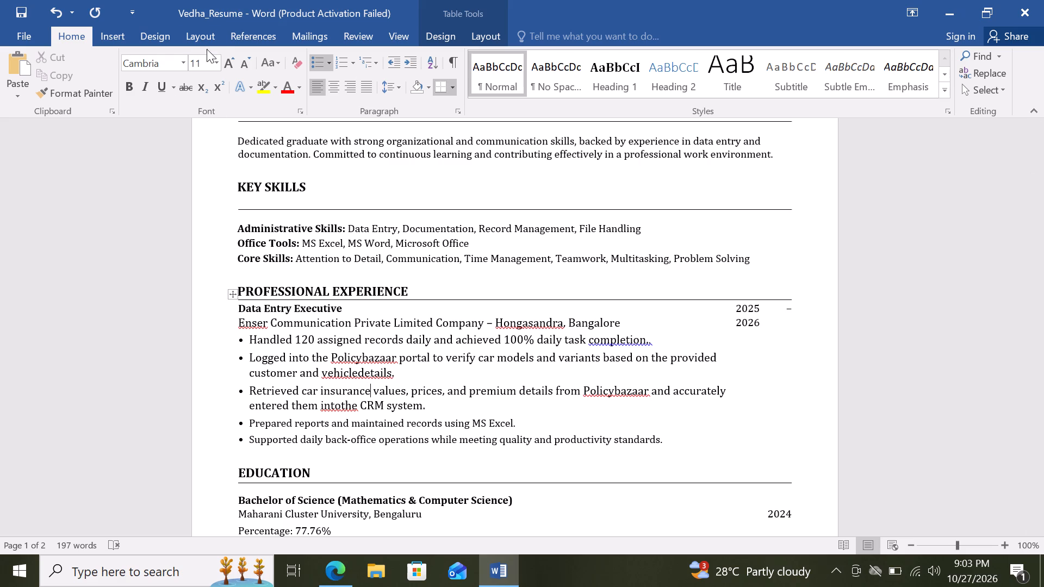
drag(424, 401, 415, 394)
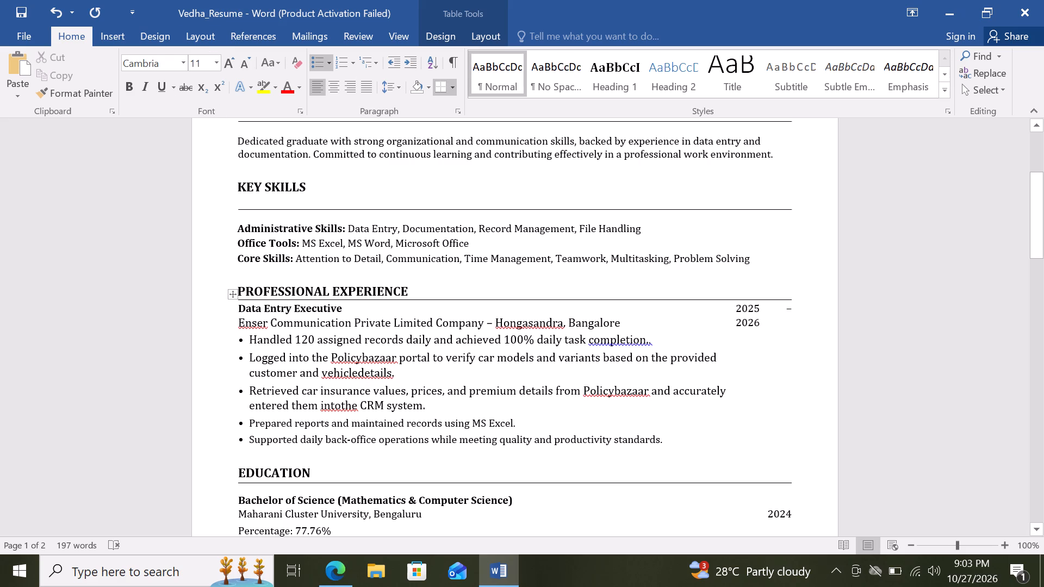
drag(415, 394, 258, 341)
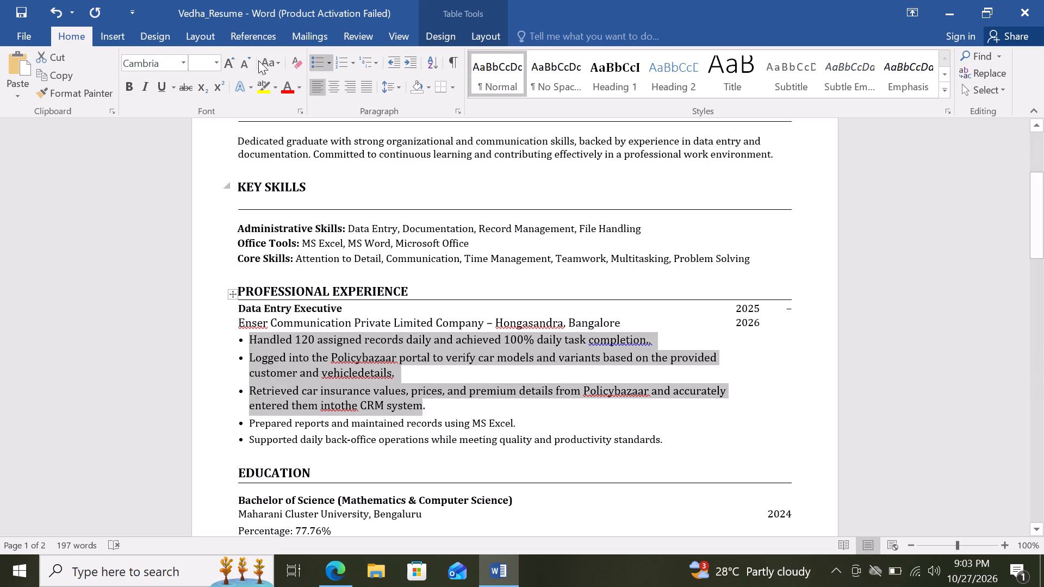
click(207, 59)
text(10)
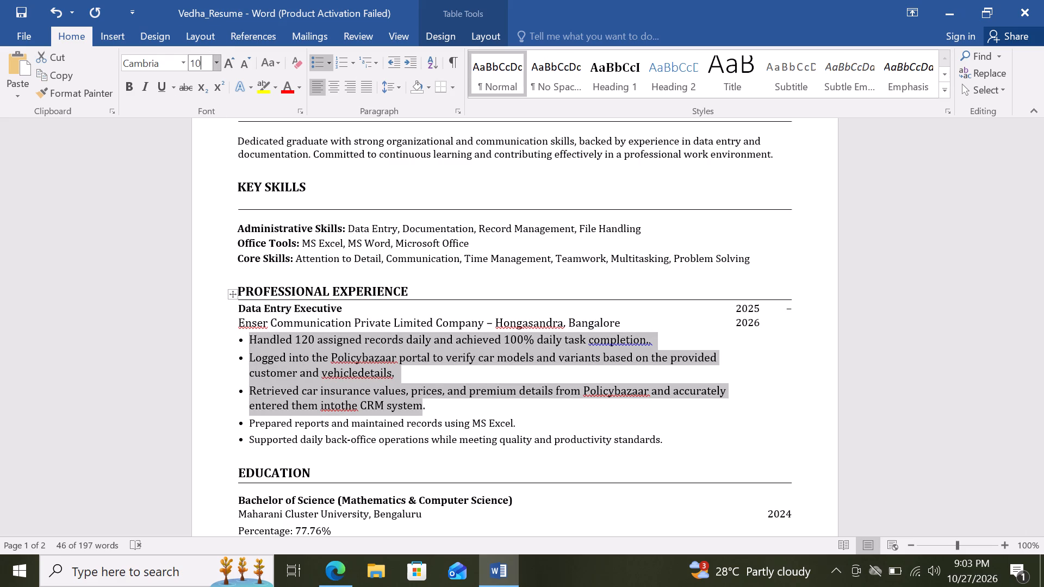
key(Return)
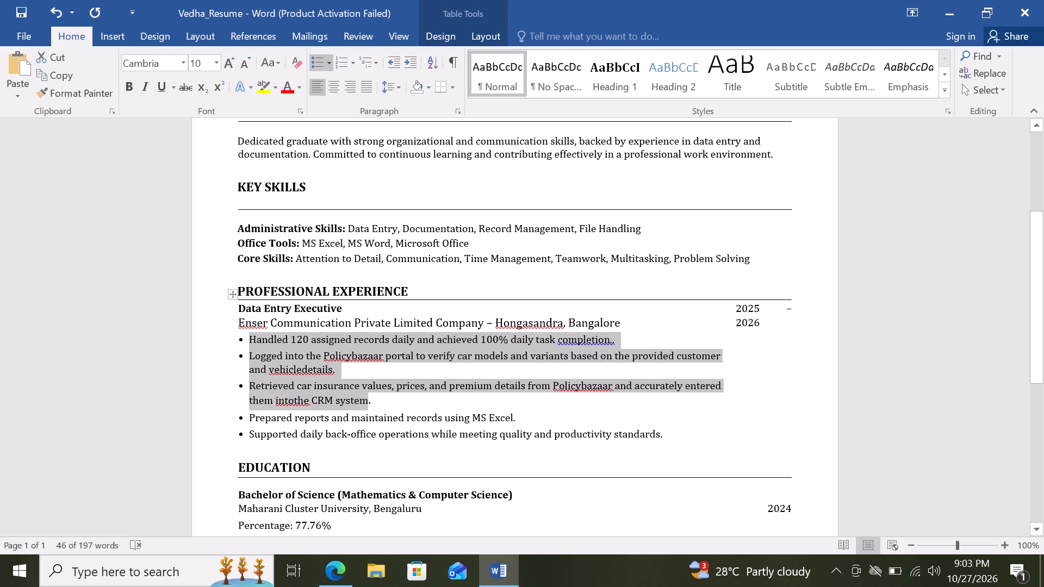
click(438, 405)
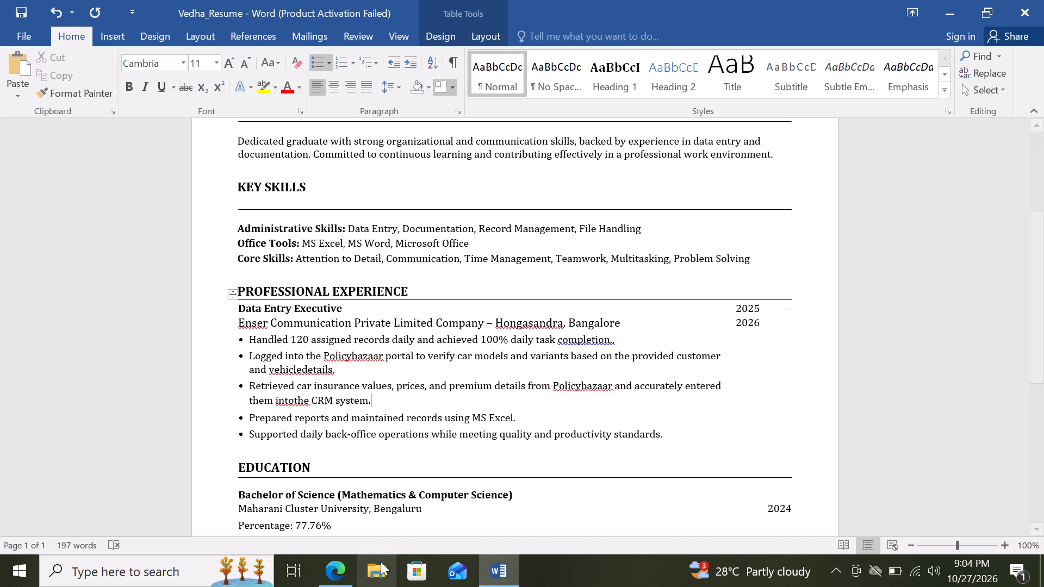
Check the languages in the Anitha resume in Edge, and delete Kannada with its extra bullet separator from the Languages line in Word.
click(337, 559)
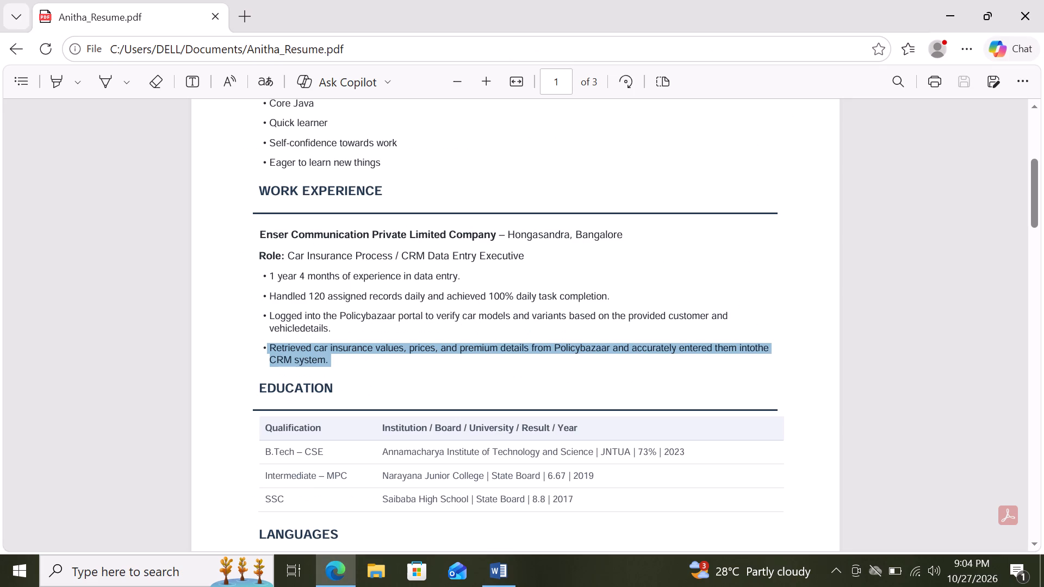
click(537, 293)
scroll(537, 293, down, 3)
scroll(526, 438, up, 1)
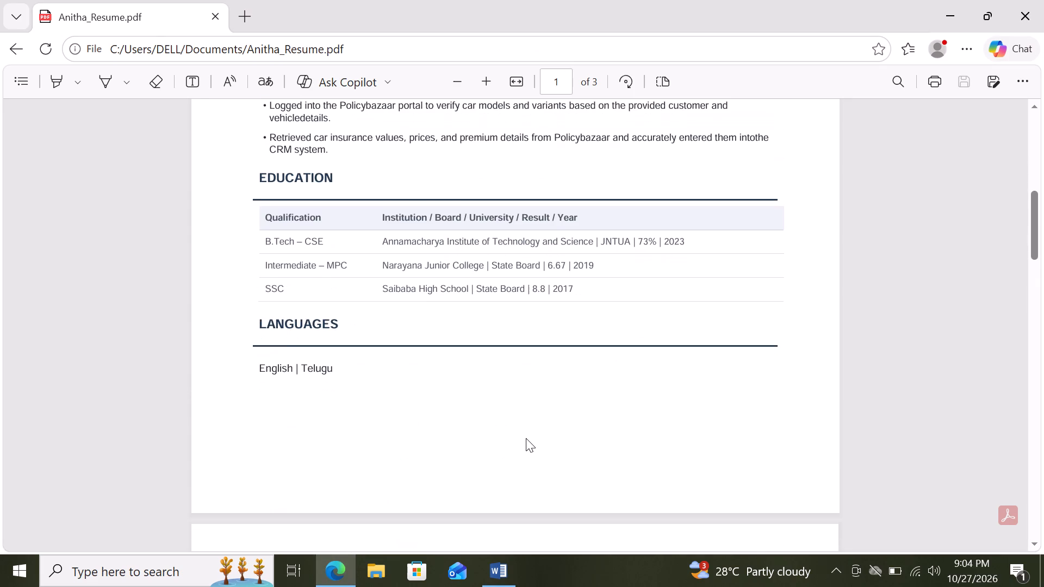
click(503, 586)
scroll(553, 388, down, 2)
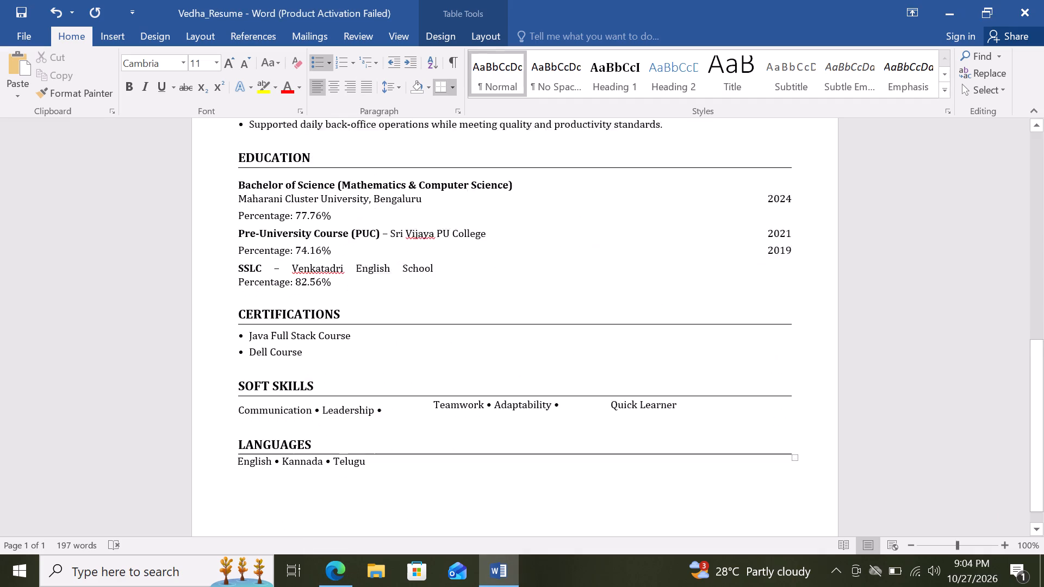
scroll(553, 388, down, 1)
click(322, 440)
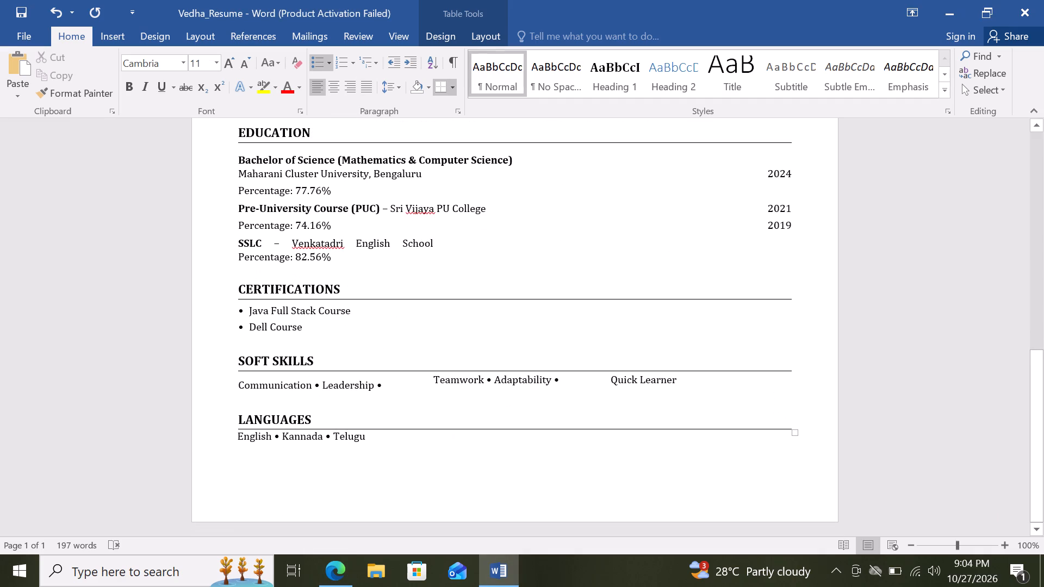
key(BackSpace)
key(BackSpace)
key(BackSpace)
key(BackSpace)
key(BackSpace)
key(BackSpace)
key(BackSpace)
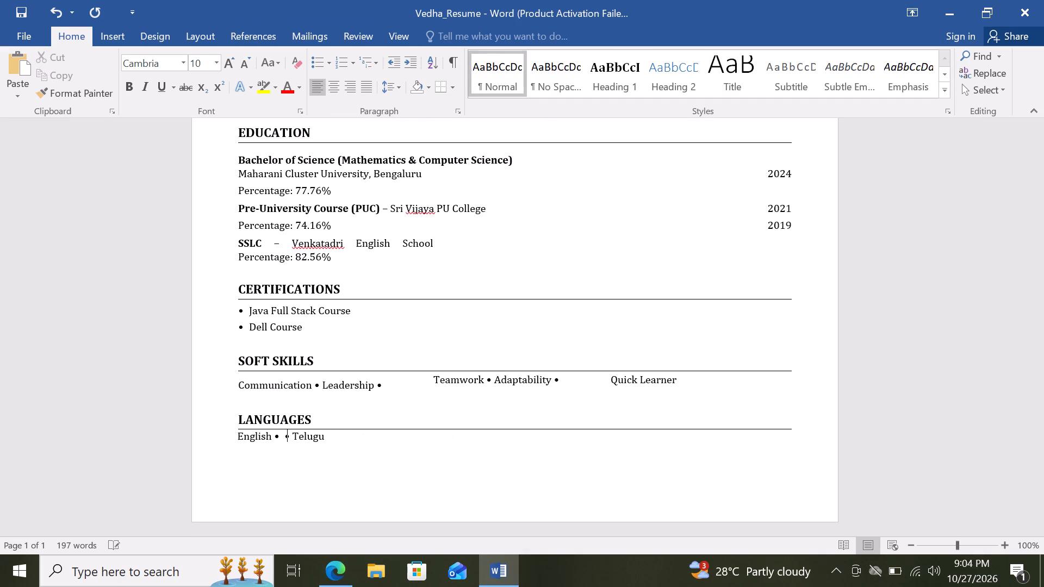
key(BackSpace)
key(BackSpace)
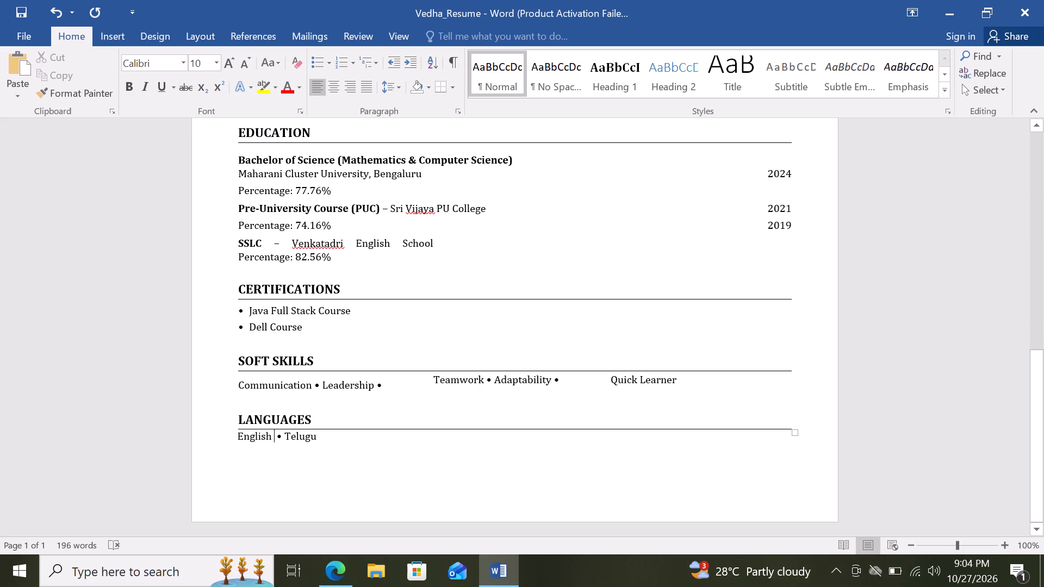
Narrow the first column of the Soft Skills row so that "Teamwork • Adaptability" sits close after "Communication • Leadership".
click(390, 377)
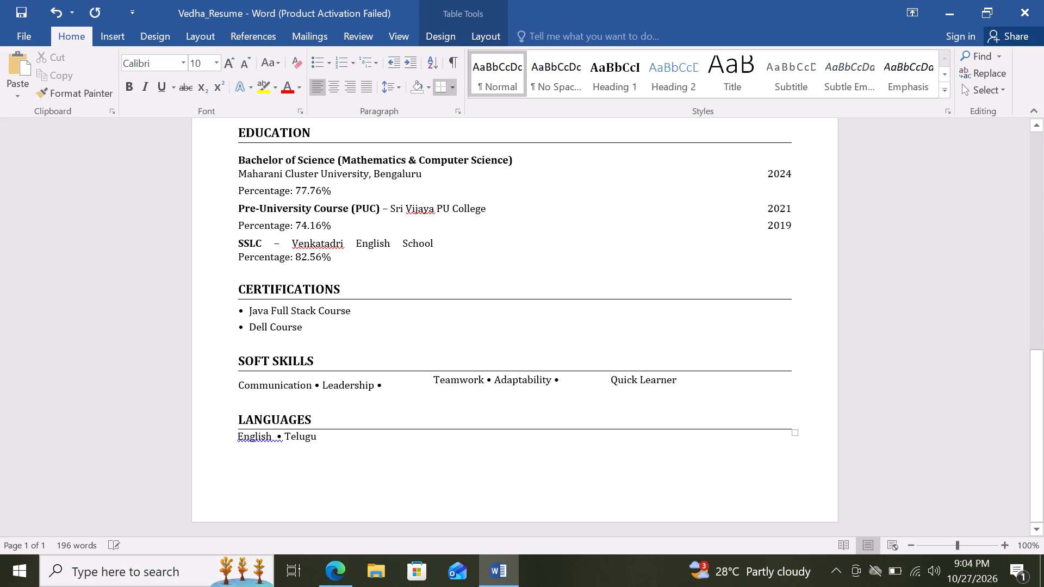
click(483, 382)
drag(432, 379, 409, 392)
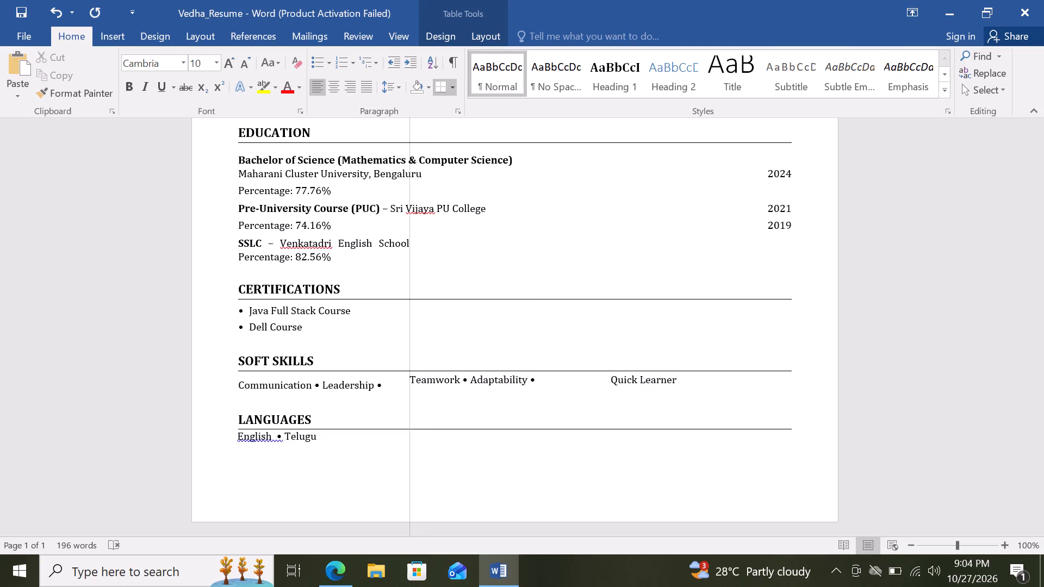
drag(409, 392, 393, 396)
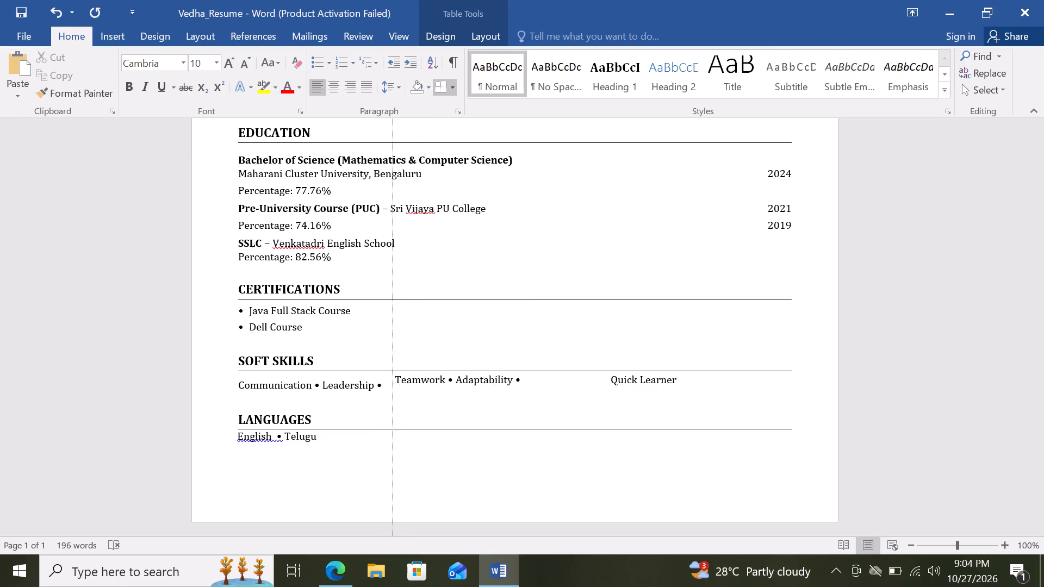
drag(393, 396, 391, 397)
scroll(397, 391, up, 6)
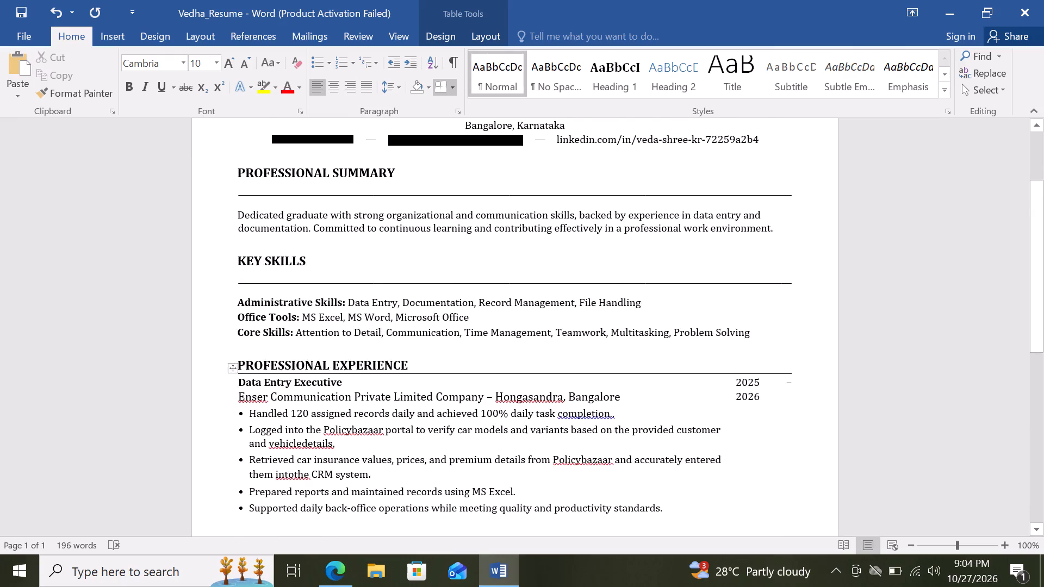
Copy "Teamwork • Adaptability" from the middle cell of the Soft Skills row and delete it there.
scroll(397, 391, down, 5)
double_click(415, 433)
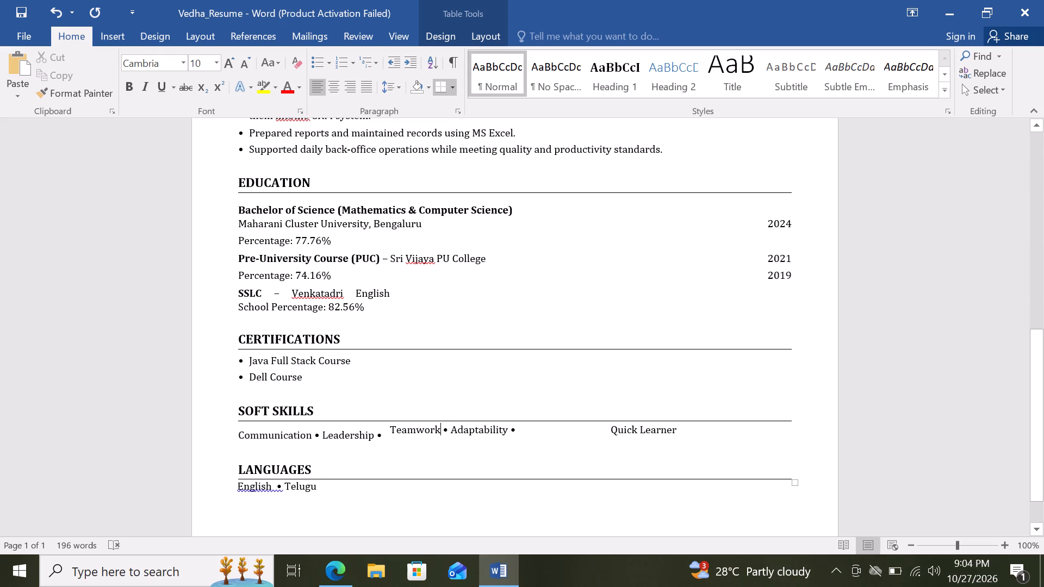
drag(415, 433, 409, 445)
drag(413, 429, 402, 439)
click(393, 431)
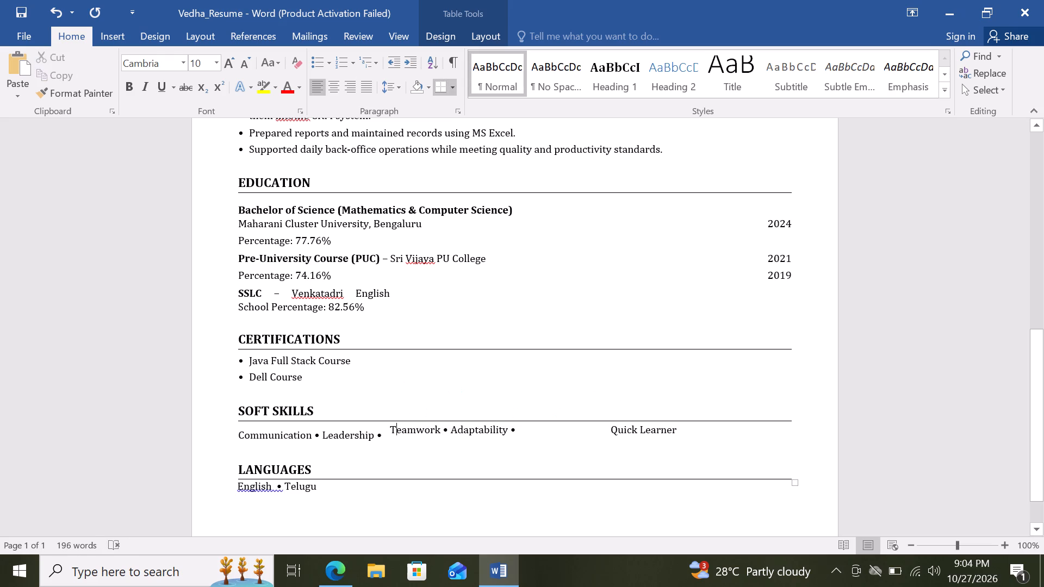
click(390, 431)
drag(390, 431, 470, 428)
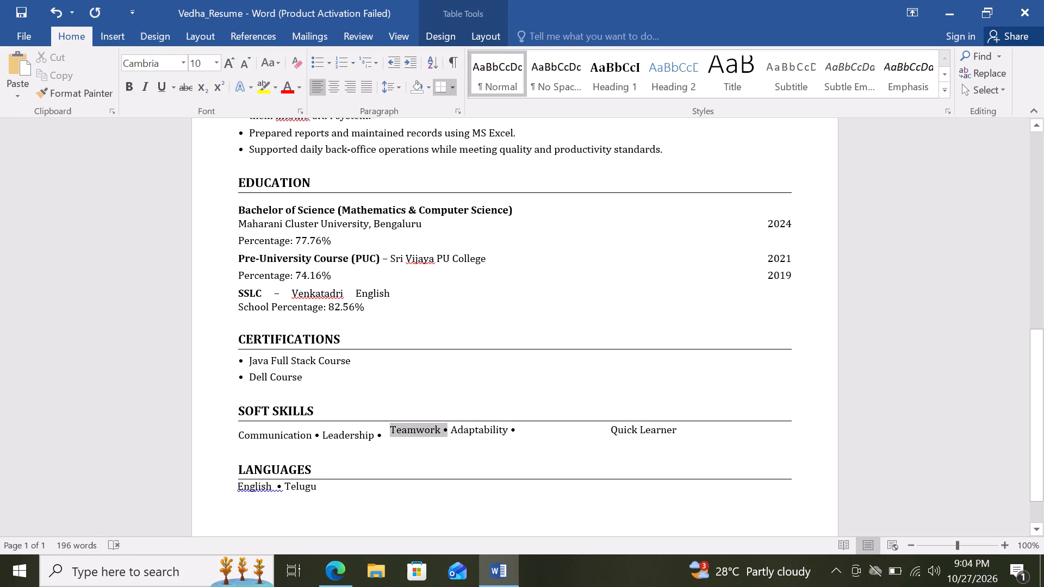
drag(470, 428, 507, 426)
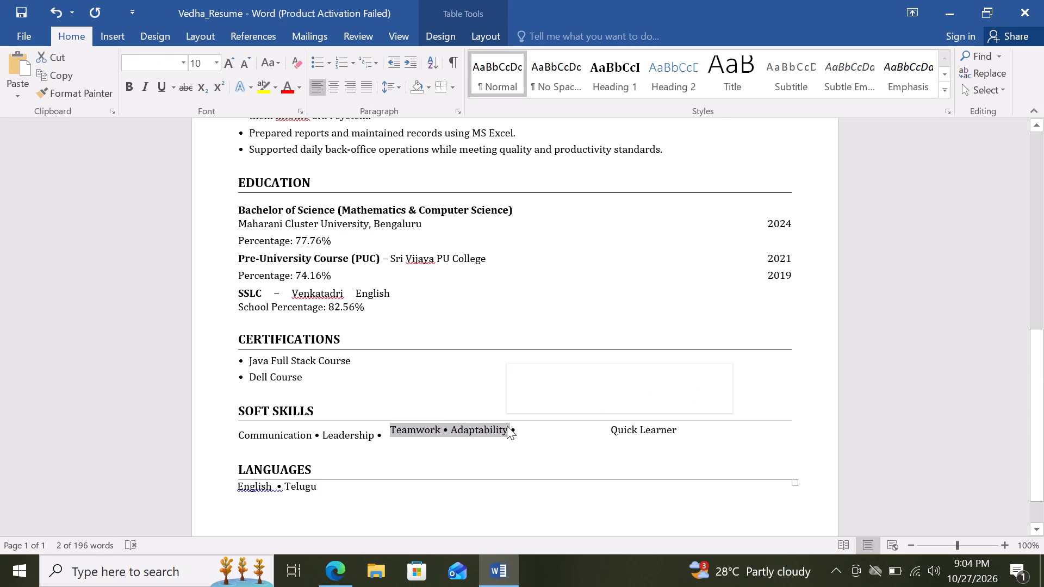
key(ctrl+c)
key(BackSpace)
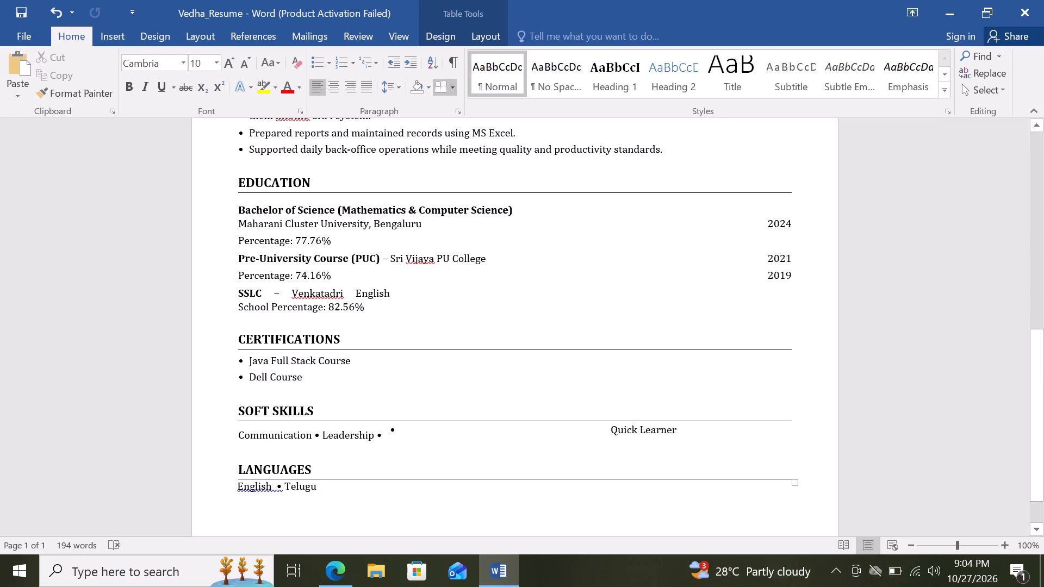
Delete the leftover bullet from the middle Soft Skills cell and paste "Teamwork • Adaptability" after "Leadership •" in the first cell.
click(386, 438)
key(ctrl+v)
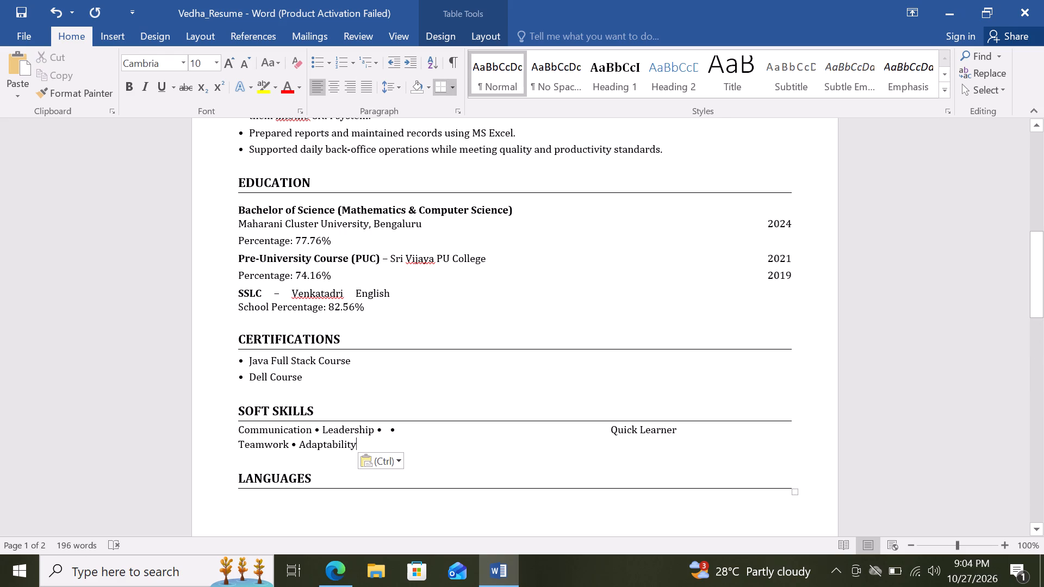
key(ctrl+z)
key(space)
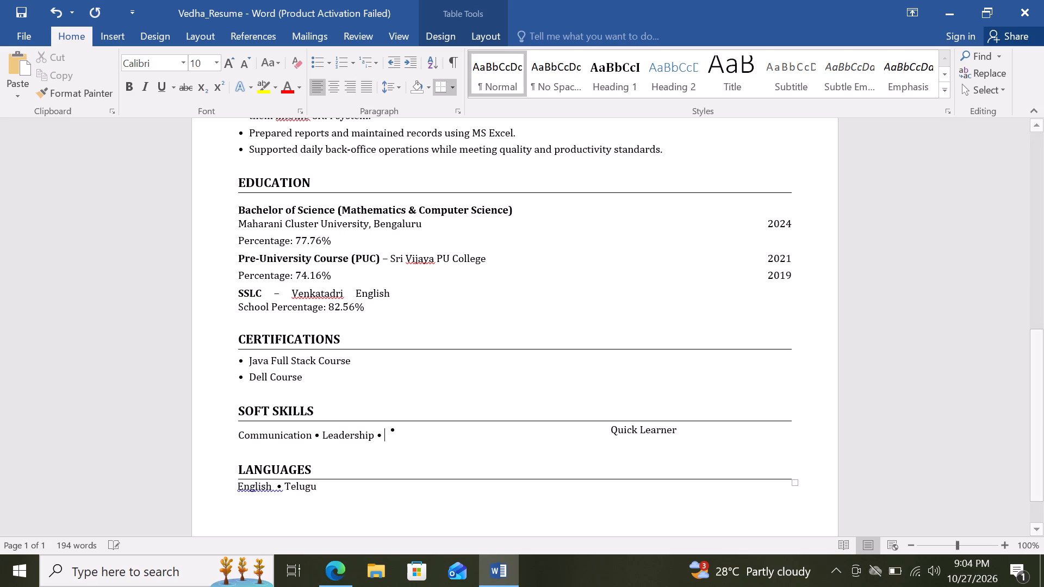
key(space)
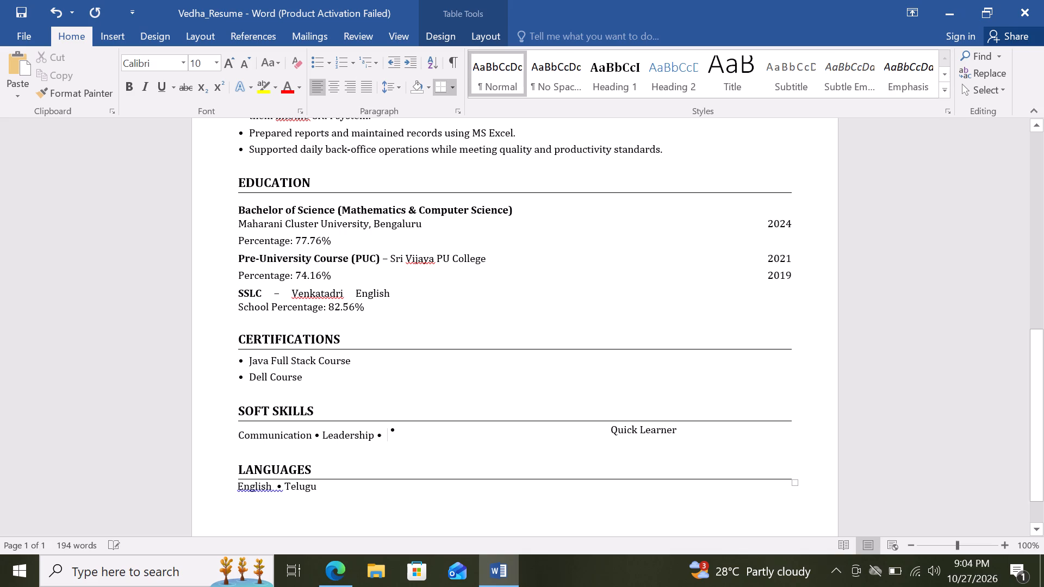
double_click(396, 432)
key(BackSpace)
click(383, 433)
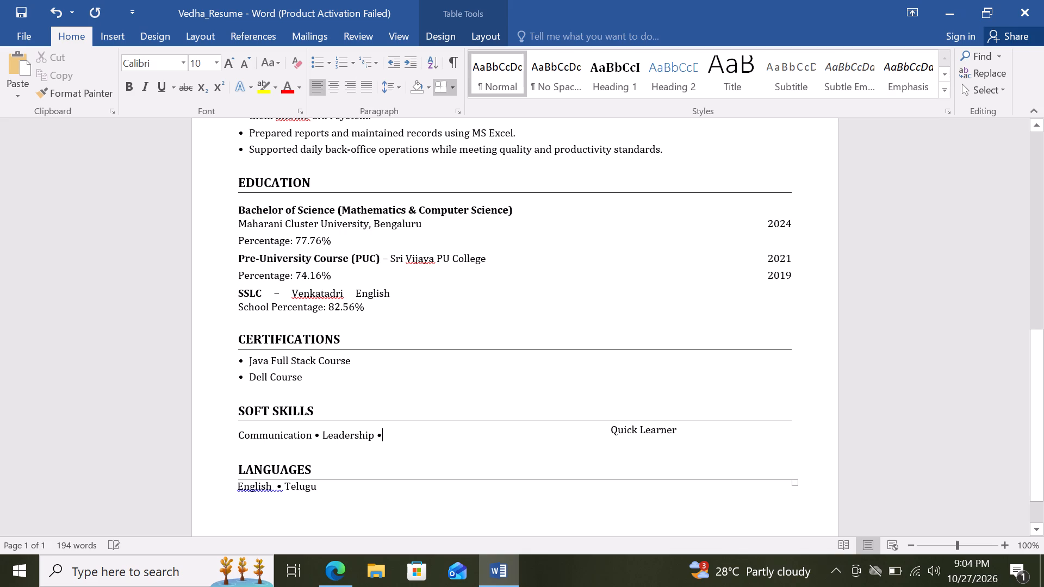
key(ctrl+v)
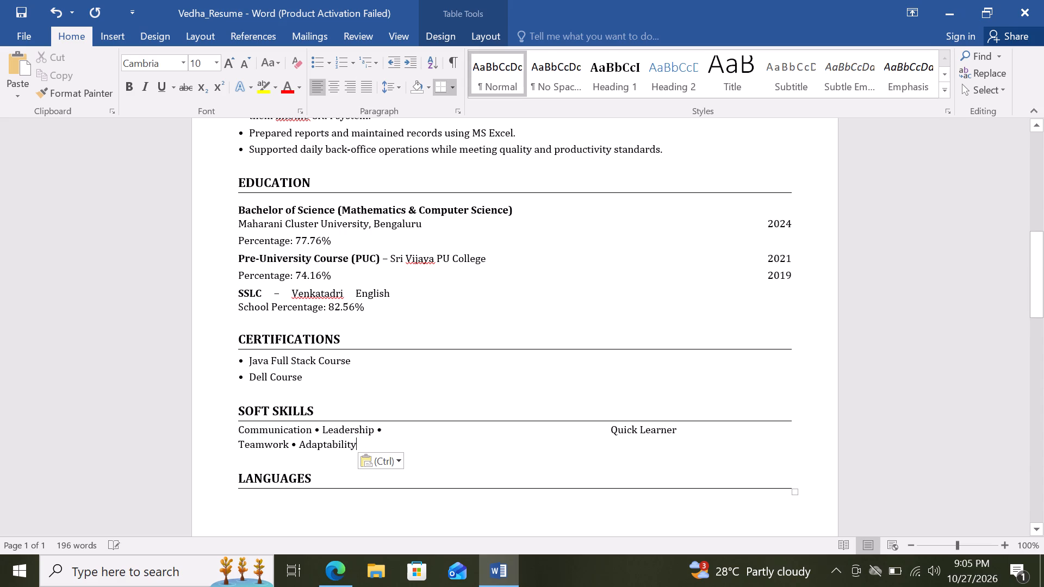
Delete the bullet between "Leadership" and "Teamwork" in the first Soft Skills cell.
click(240, 441)
key(BackSpace)
key(BackSpace)
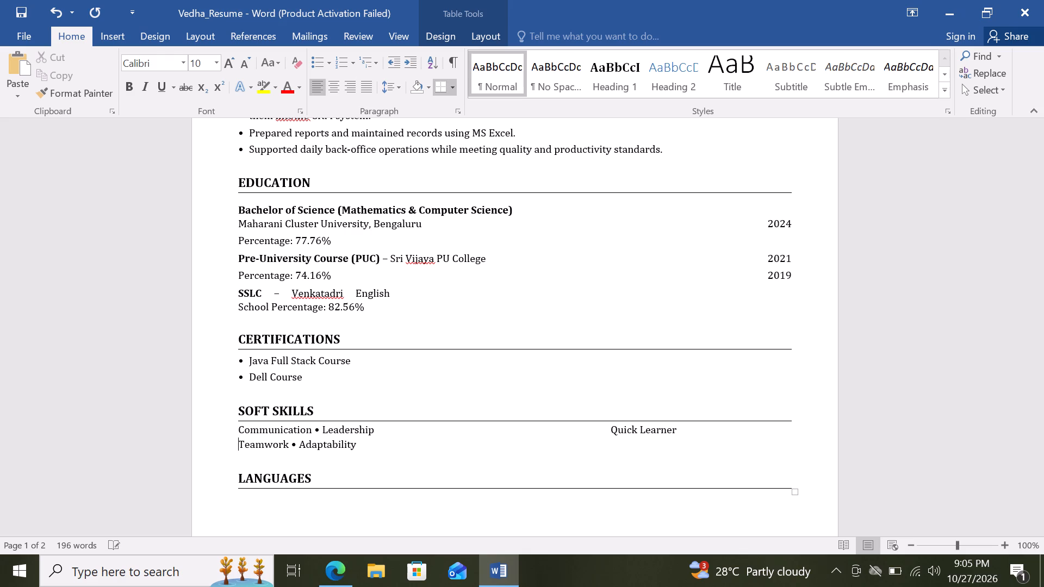
key(BackSpace)
key(ctrl+z)
Move "Quick Learner" from the last Soft Skills cell to after "Adaptability" in the first cell, separated by a space.
drag(682, 434, 621, 429)
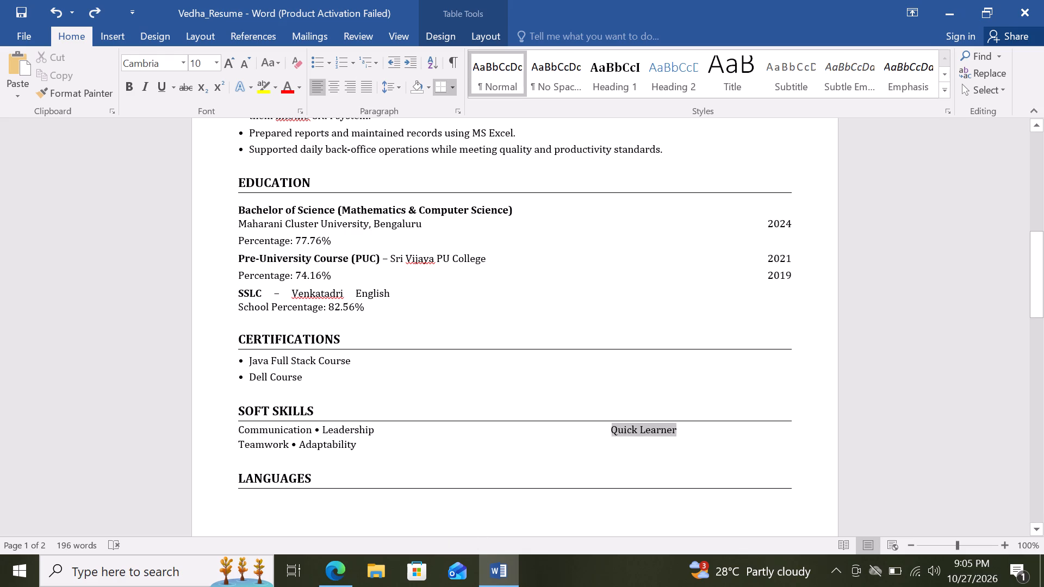
drag(621, 429, 617, 428)
key(ctrl+c)
key(BackSpace)
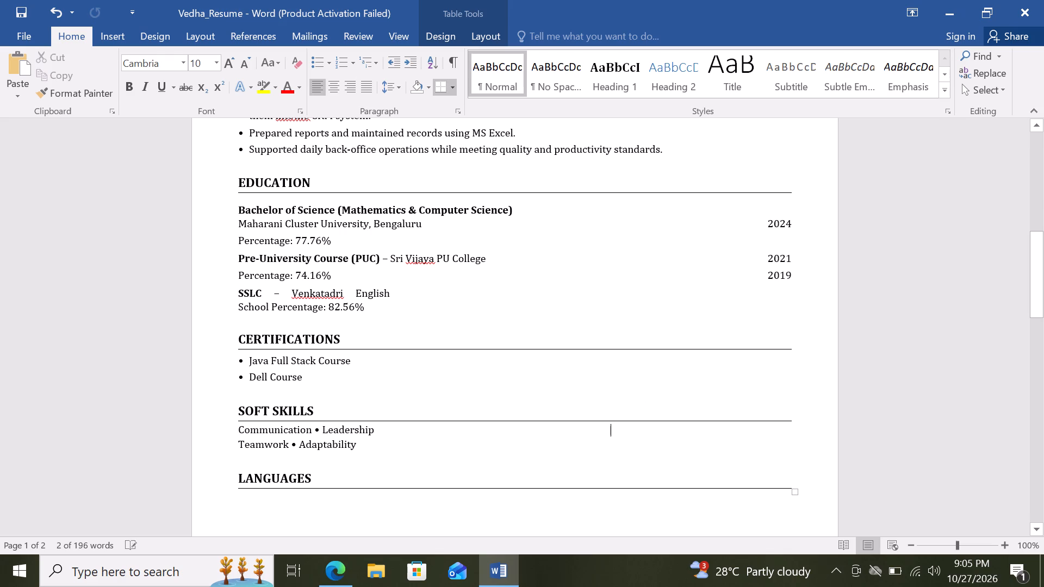
click(359, 447)
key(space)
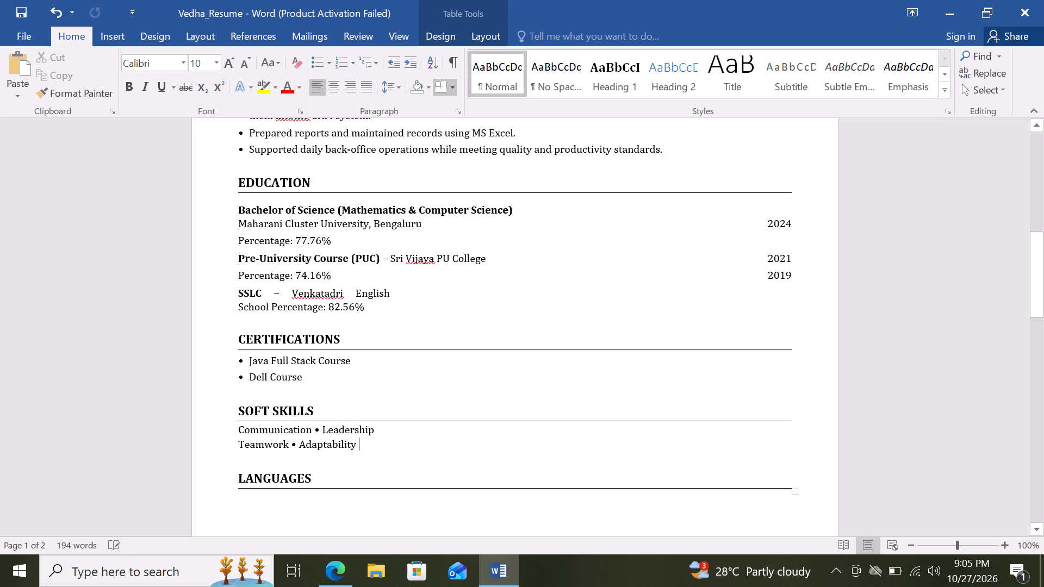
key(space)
key(BackSpace)
key(BackSpace)
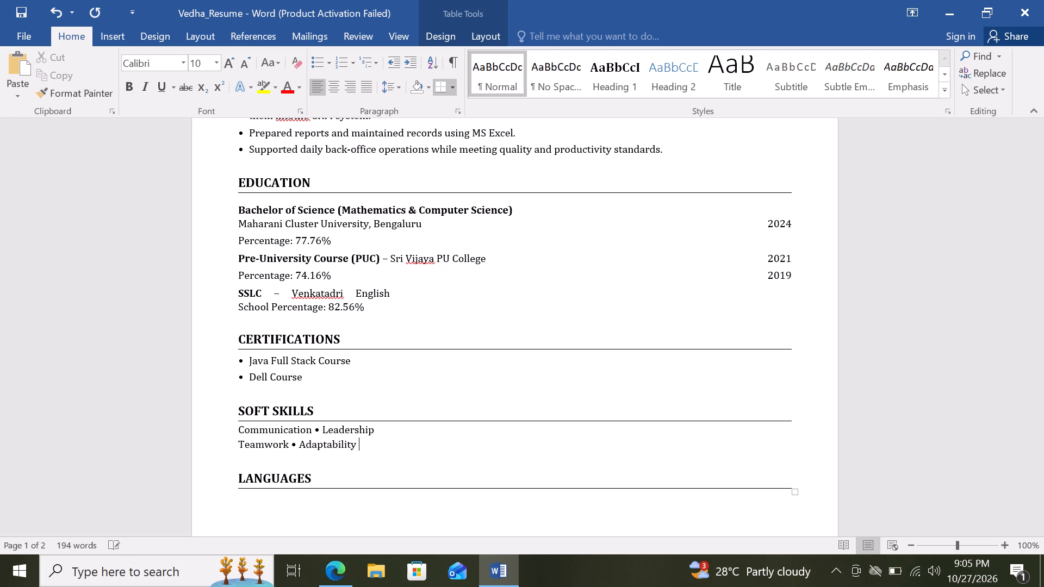
key(ctrl+v)
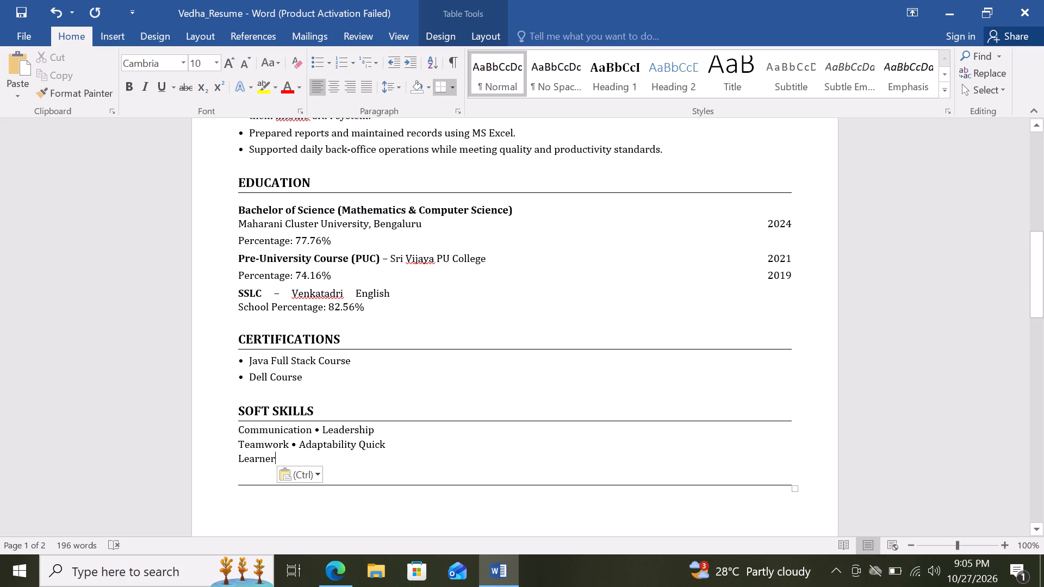
Widen the first column of the Soft Skills row until all the skills fit on a single line.
click(241, 444)
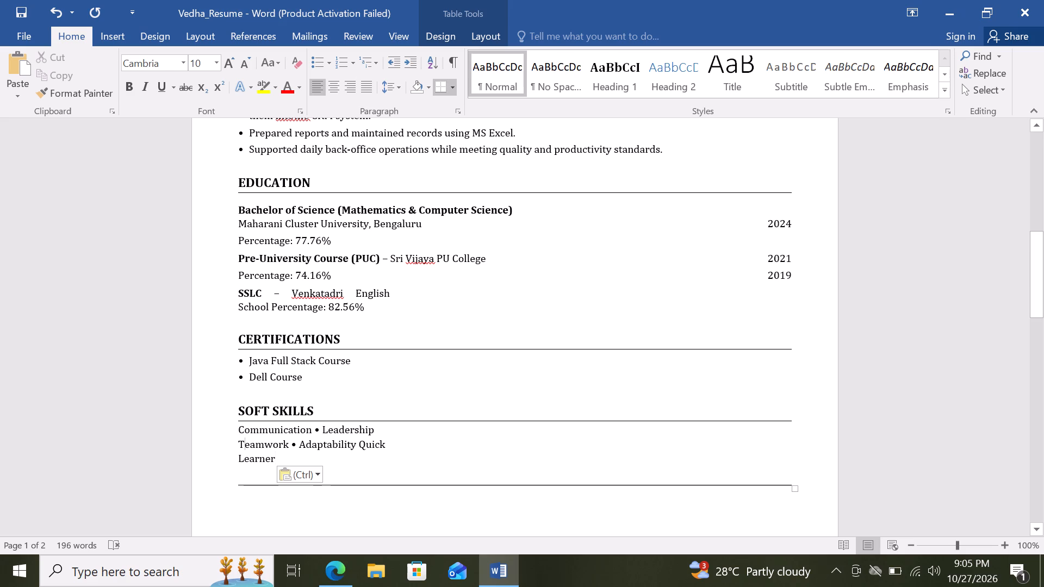
click(408, 434)
drag(389, 438, 459, 435)
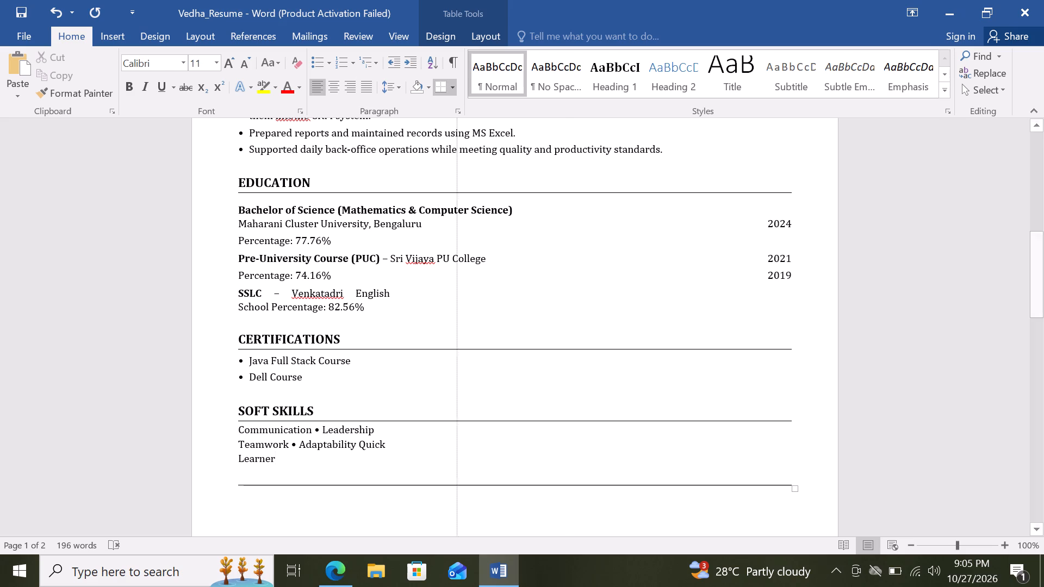
drag(459, 435, 602, 428)
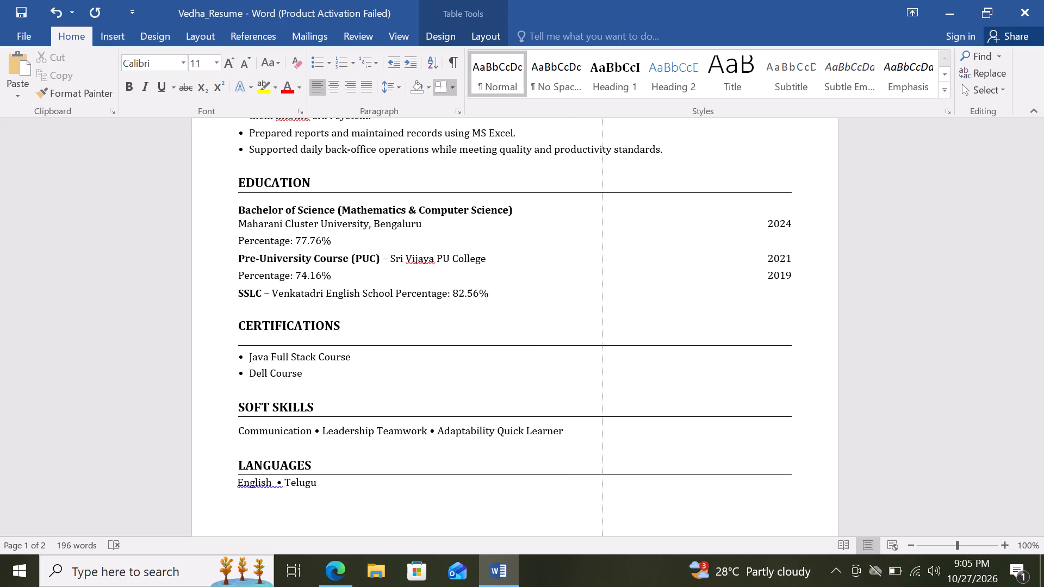
drag(602, 428, 625, 426)
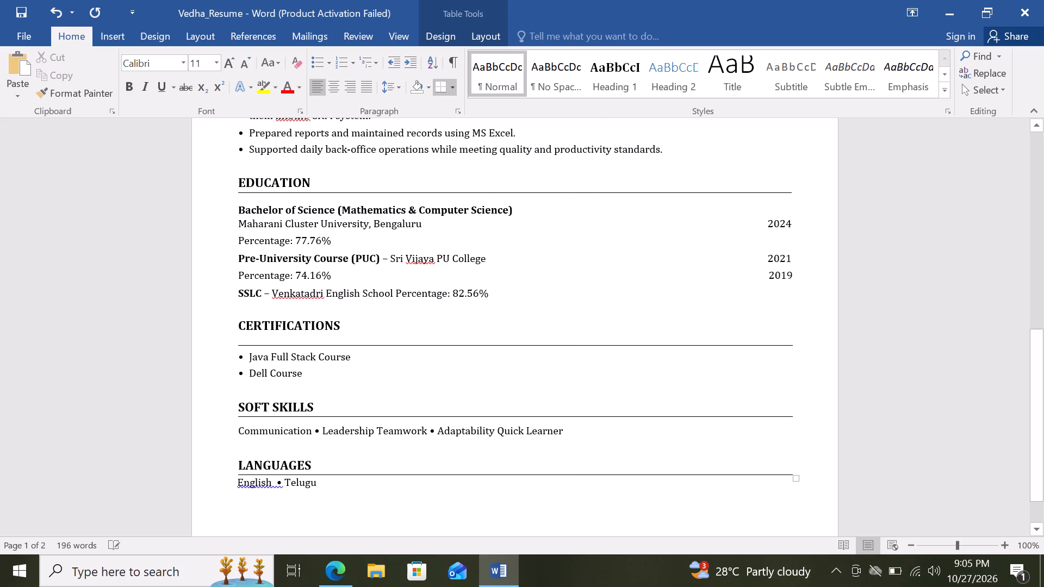
Copy the bullet after "Teamwork" and paste it between "Adaptability" and "Quick Learner" in the Soft Skills line.
click(493, 434)
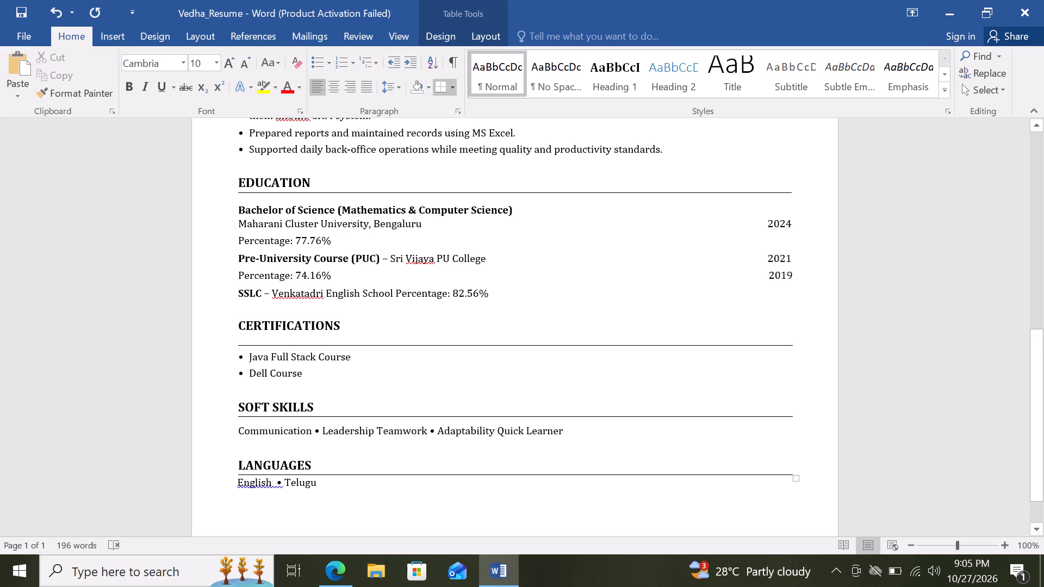
click(433, 431)
key(ctrl+c)
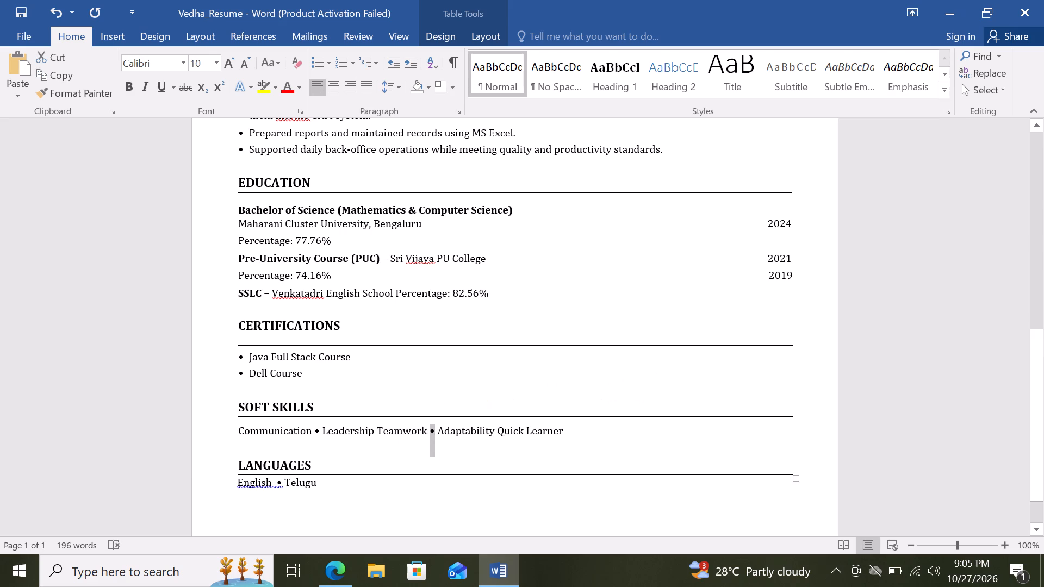
click(496, 430)
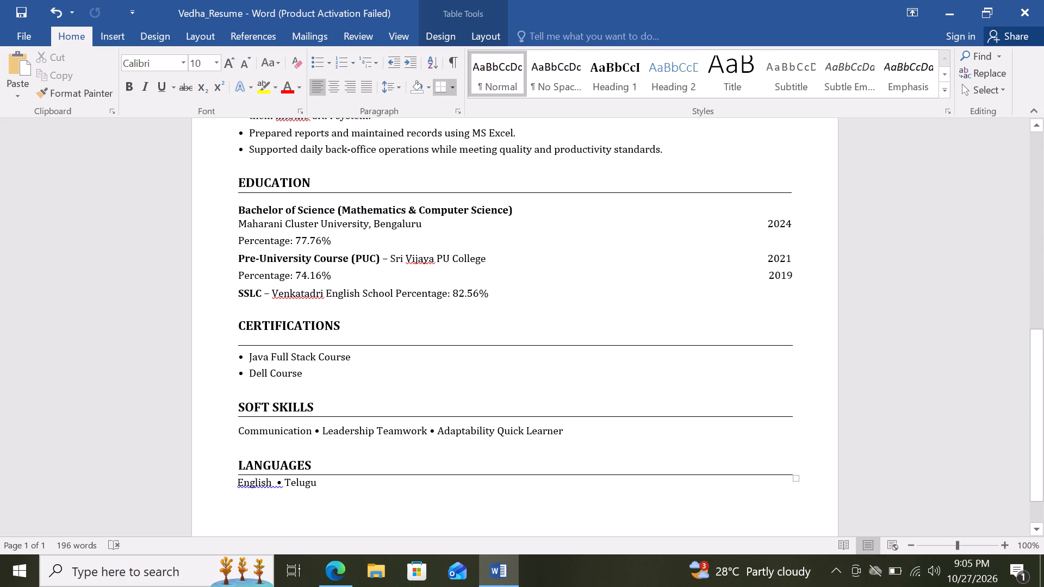
key(ctrl+v)
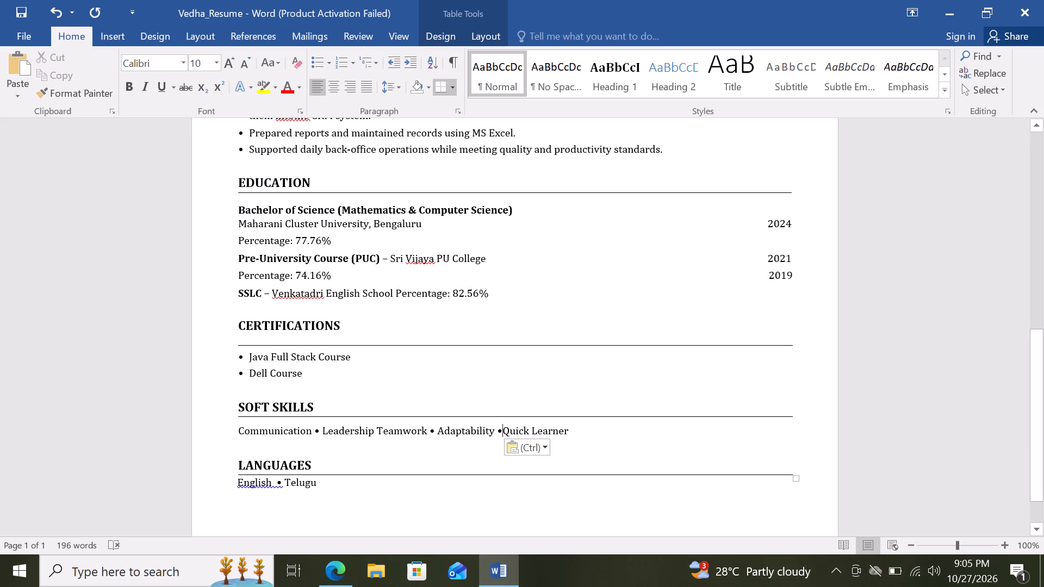
Delete the "Java Full Stack Course" and "Dell Course" entries under the Certifications heading.
drag(240, 323, 292, 359)
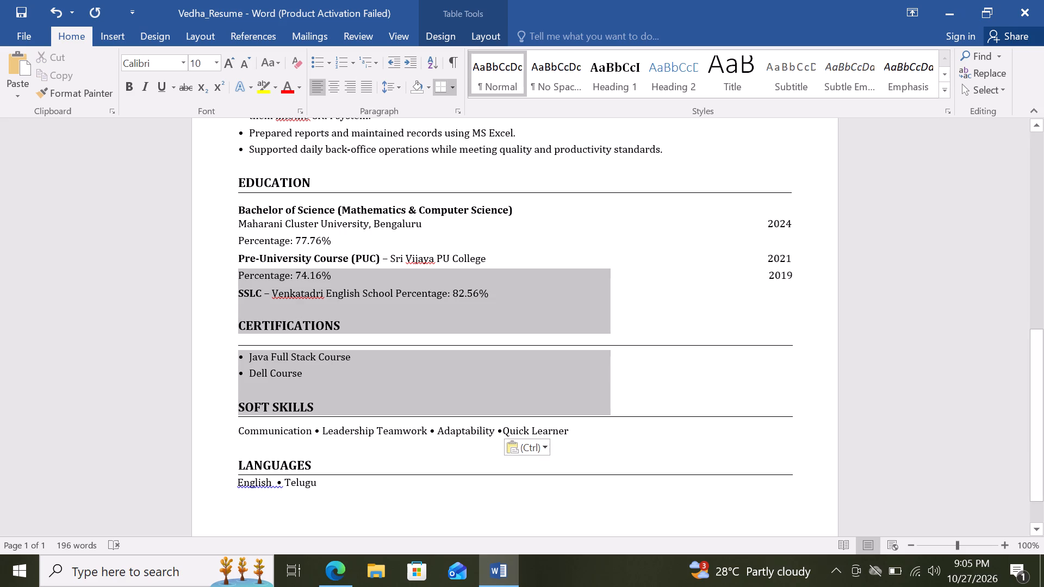
drag(292, 359, 301, 372)
click(285, 367)
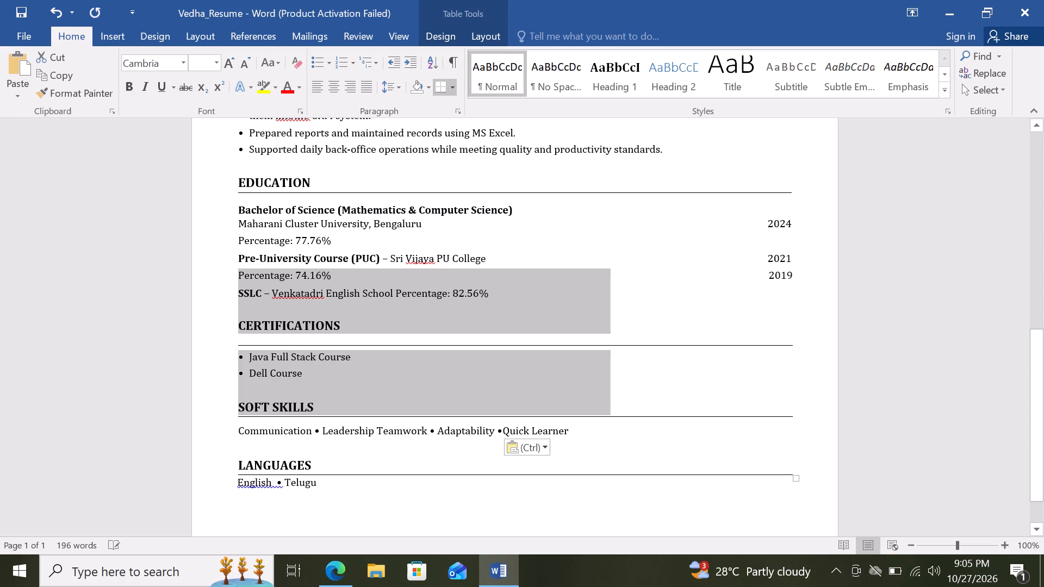
drag(304, 373, 233, 355)
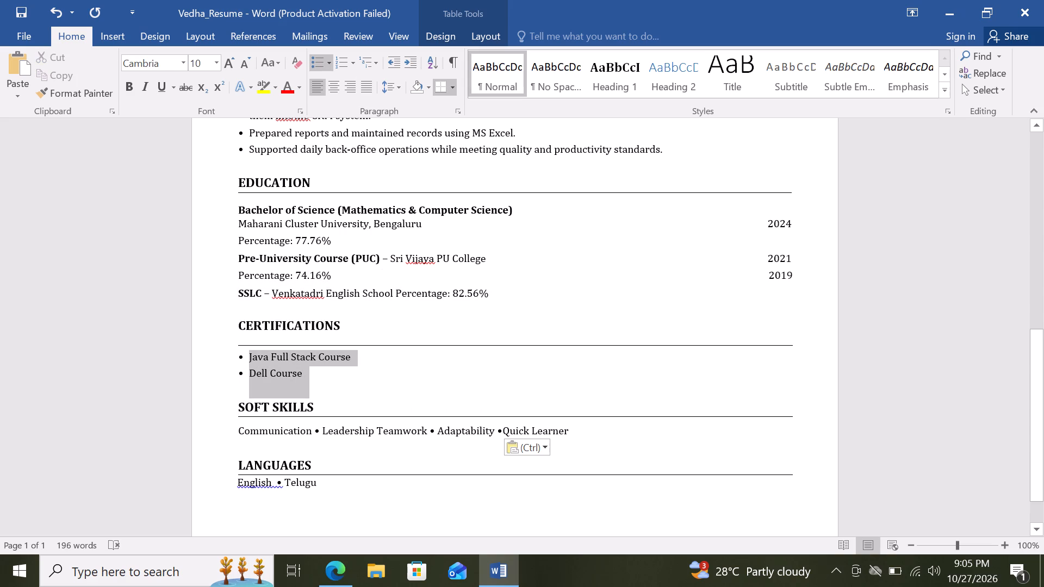
drag(233, 355, 232, 355)
key(BackSpace)
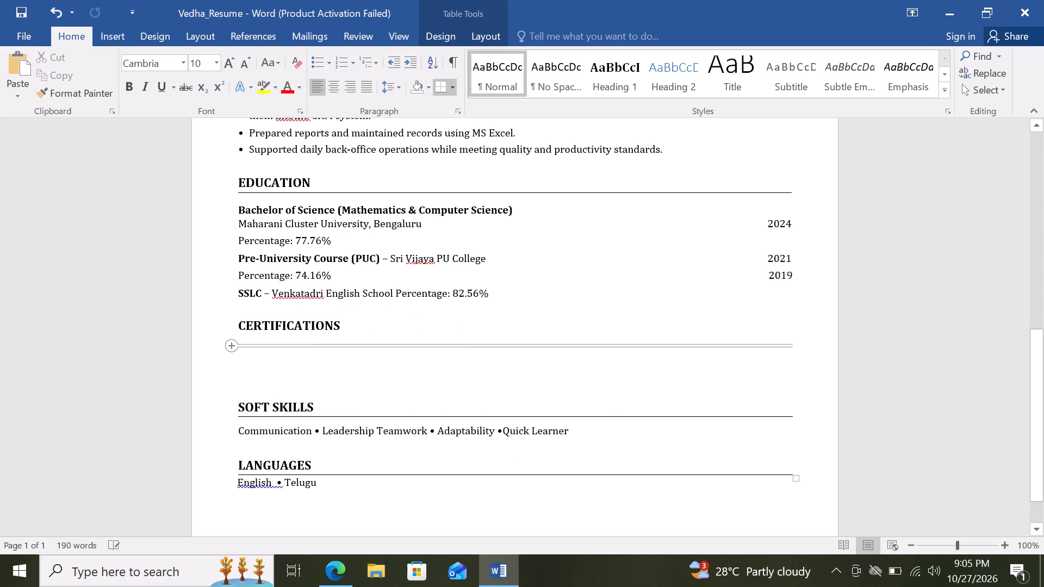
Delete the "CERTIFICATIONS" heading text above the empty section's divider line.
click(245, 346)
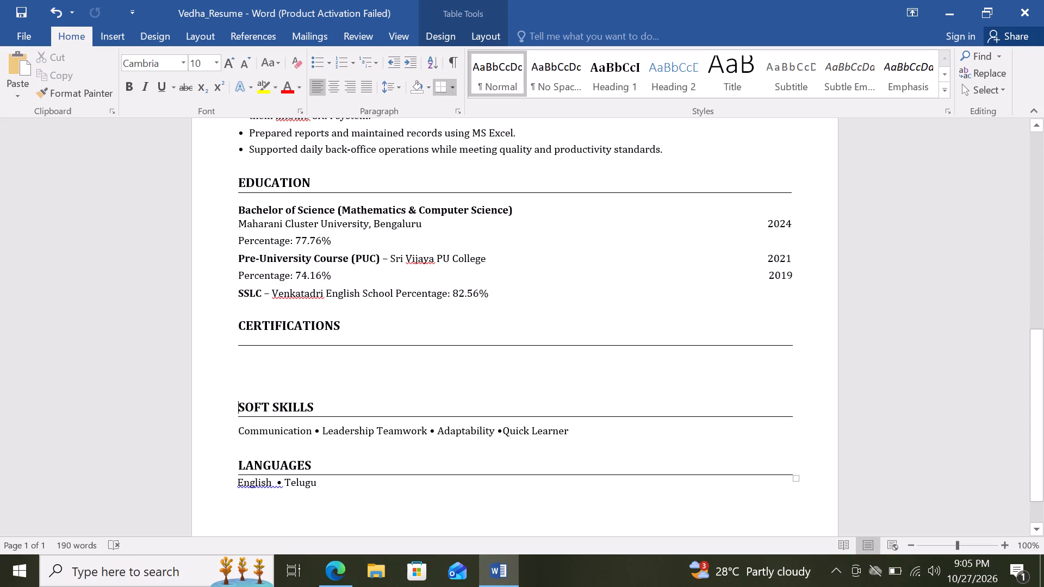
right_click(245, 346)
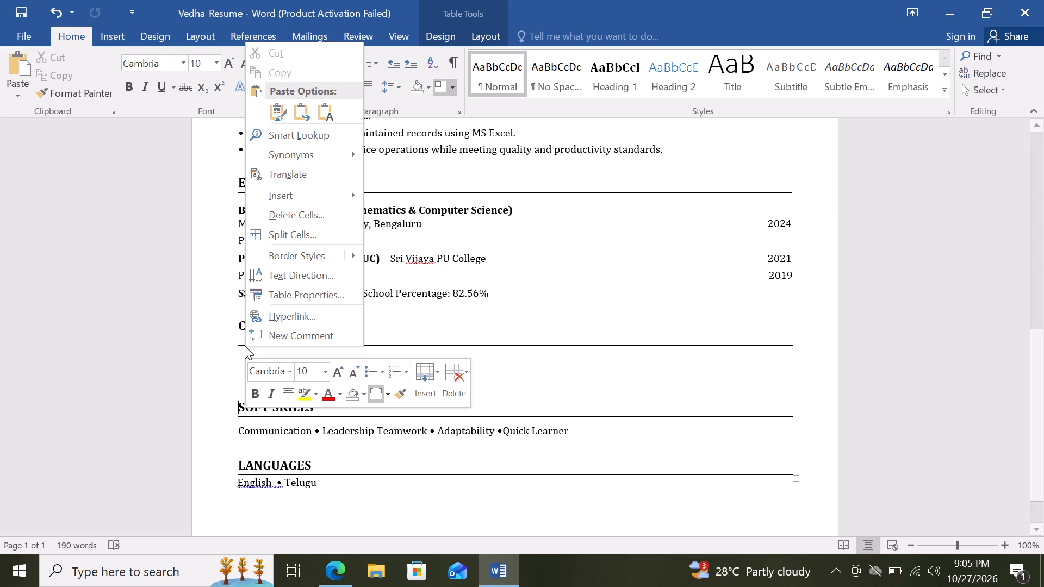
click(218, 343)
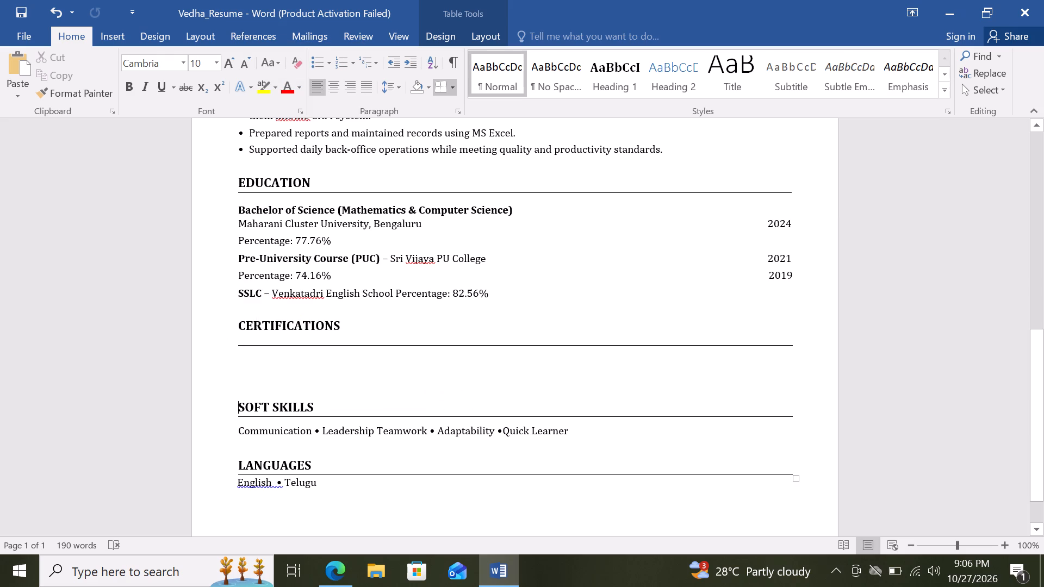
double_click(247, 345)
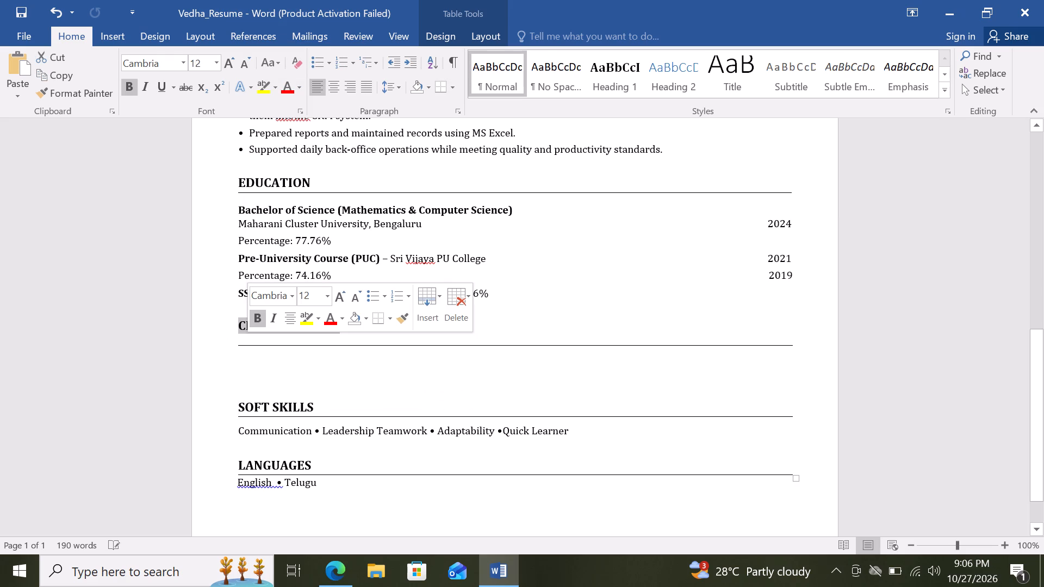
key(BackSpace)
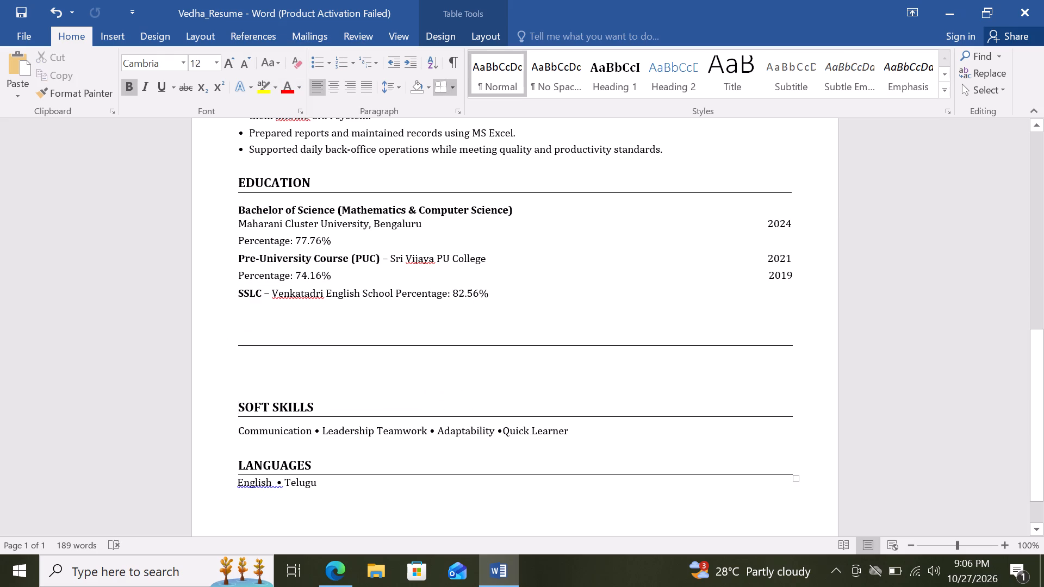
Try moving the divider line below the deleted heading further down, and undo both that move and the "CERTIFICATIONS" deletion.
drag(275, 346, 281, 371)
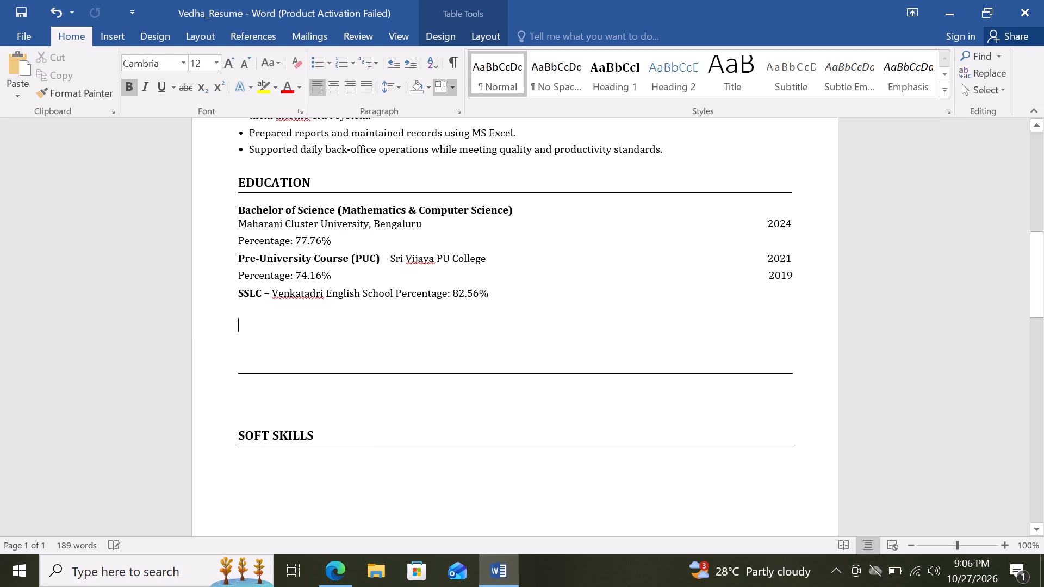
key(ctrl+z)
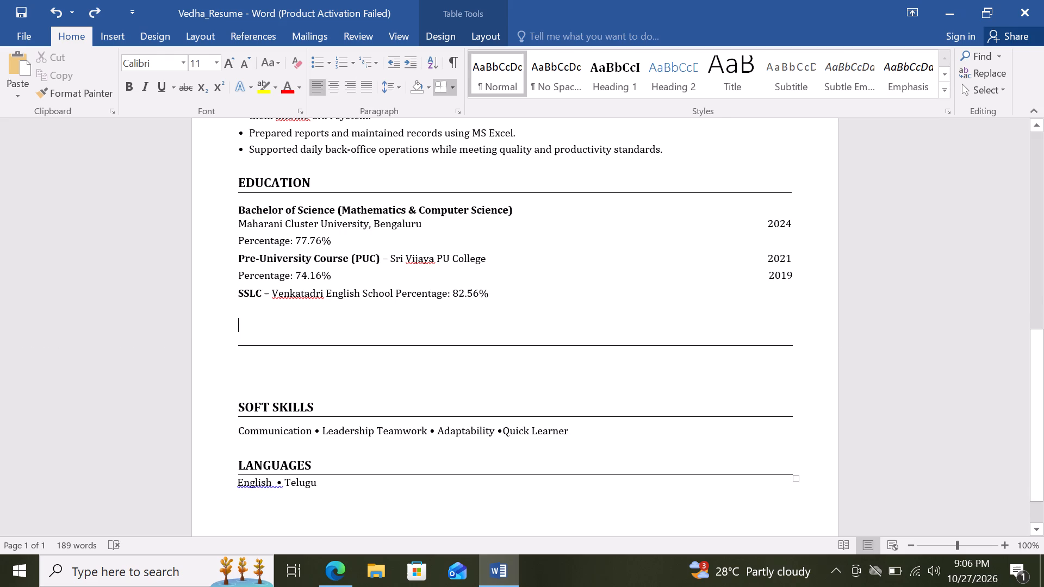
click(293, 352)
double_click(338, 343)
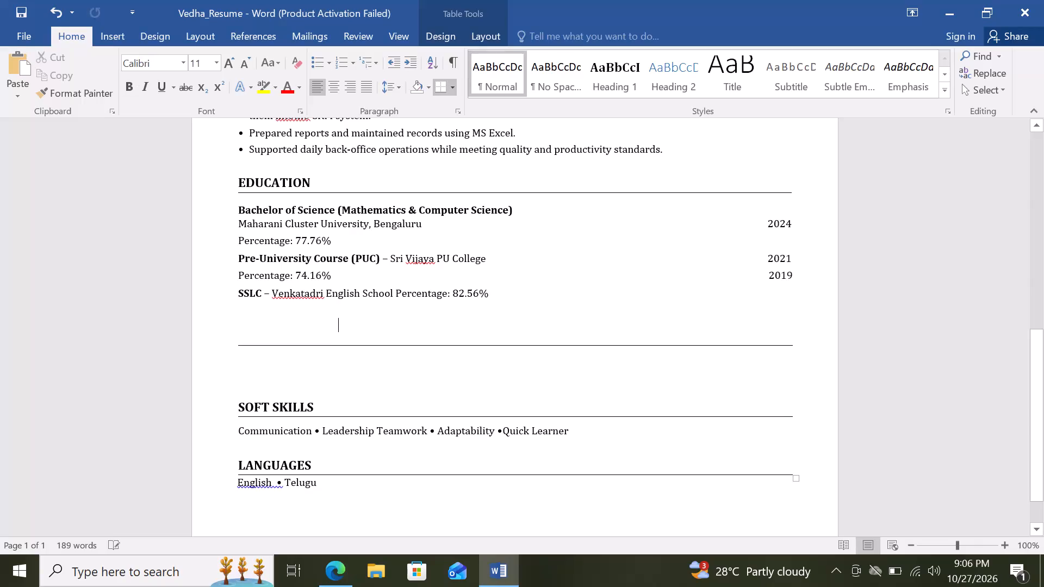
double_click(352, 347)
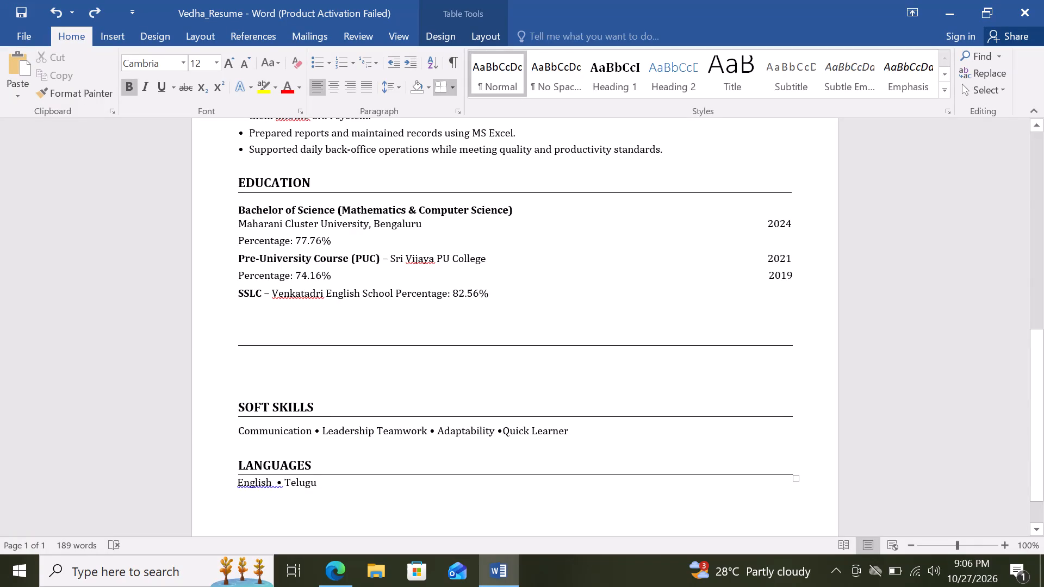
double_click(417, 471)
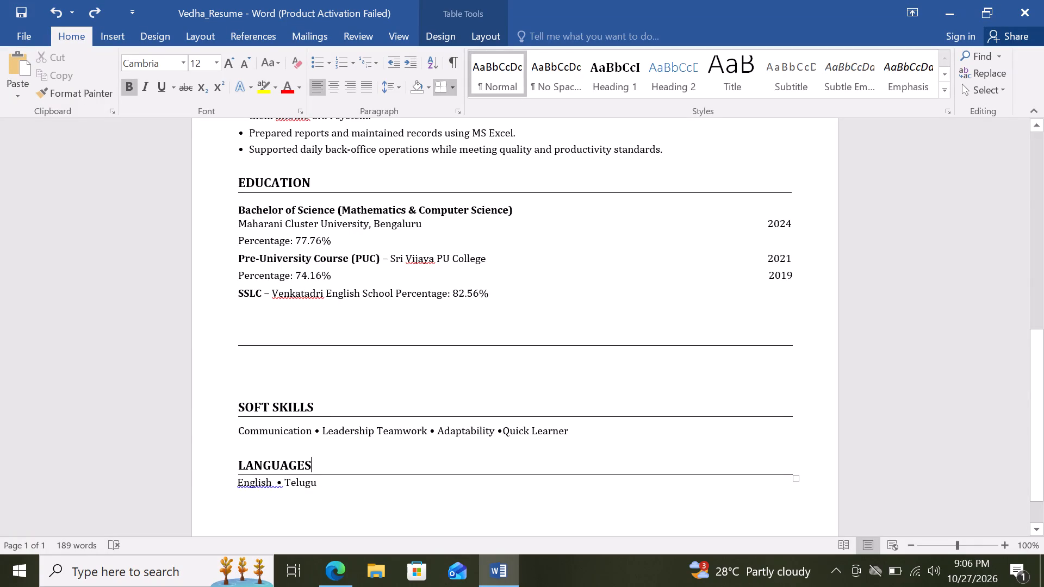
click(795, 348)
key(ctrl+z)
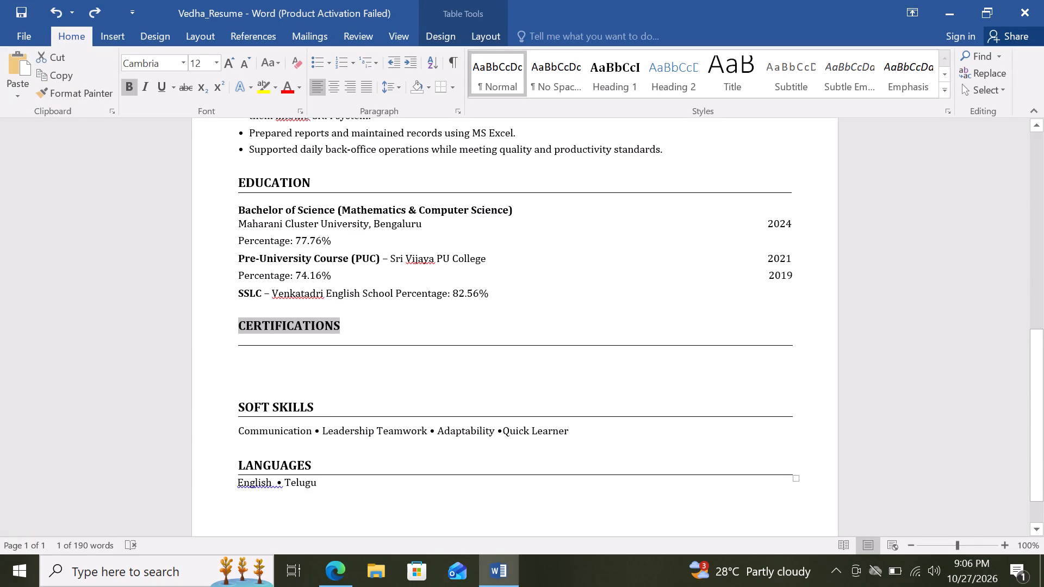
Delete the "CERTIFICATIONS" heading between the Education and Soft Skills sections.
click(160, 85)
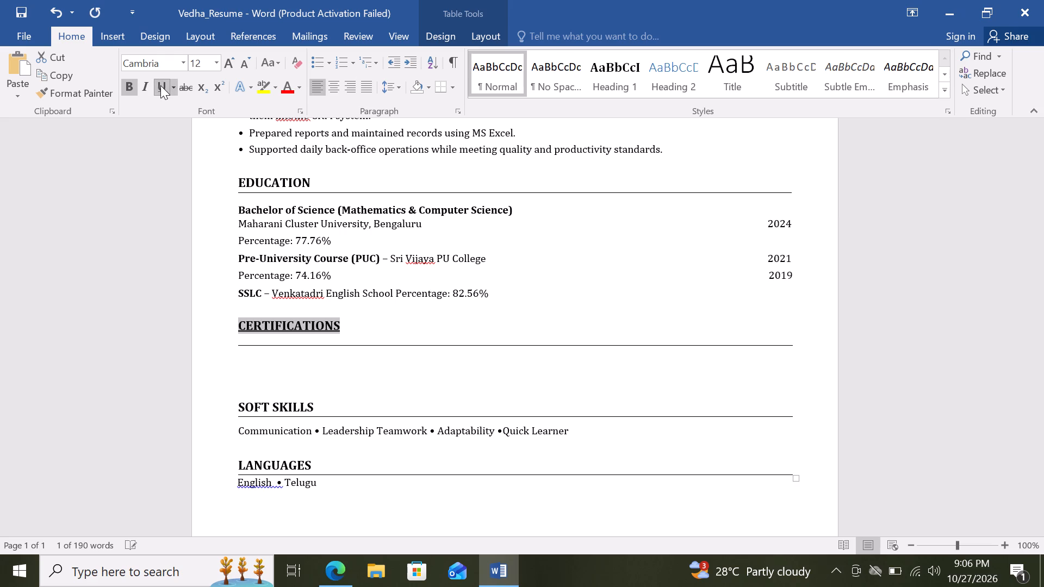
click(160, 85)
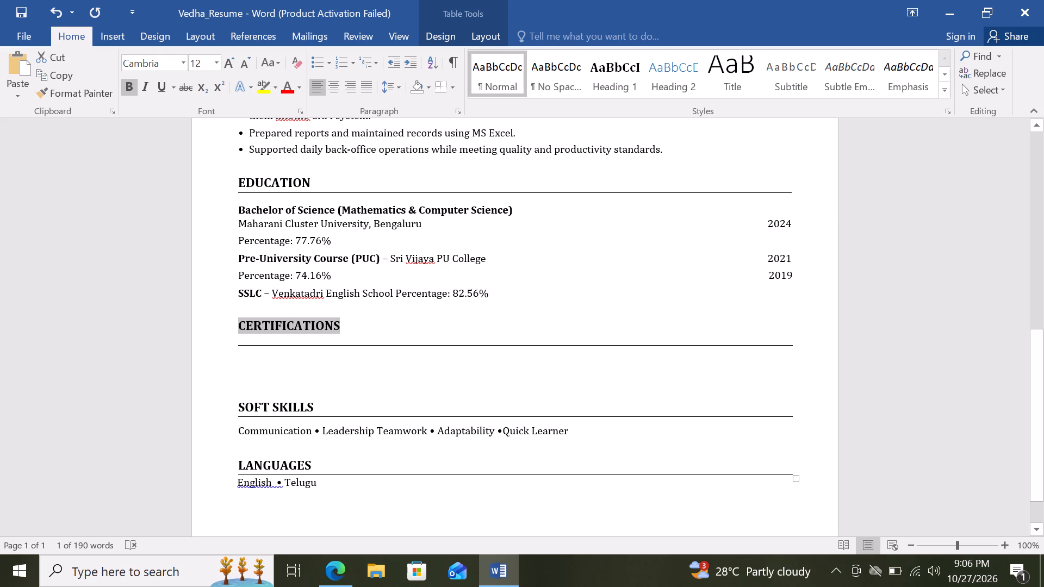
key(BackSpace)
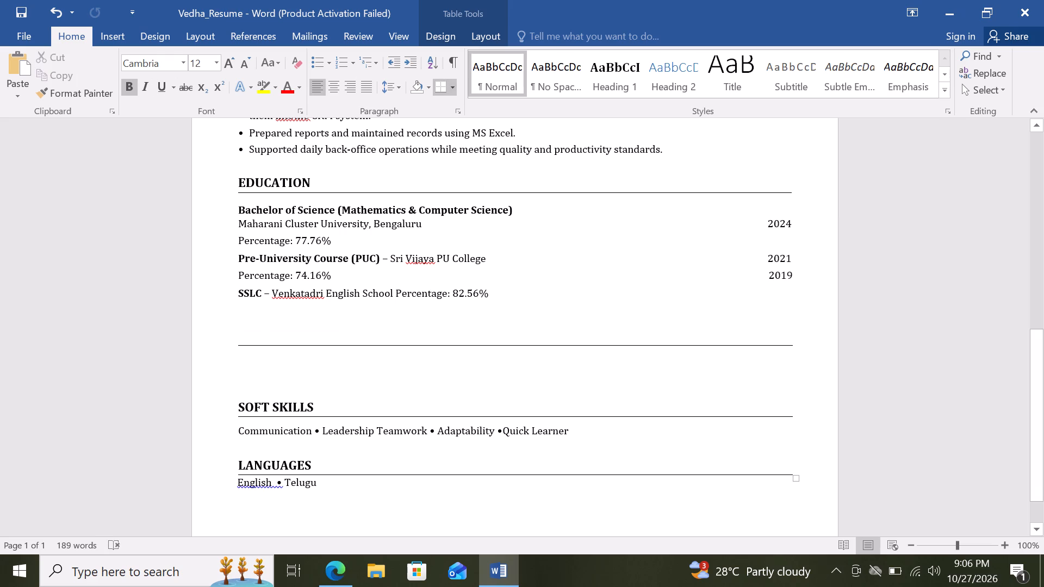
key(BackSpace)
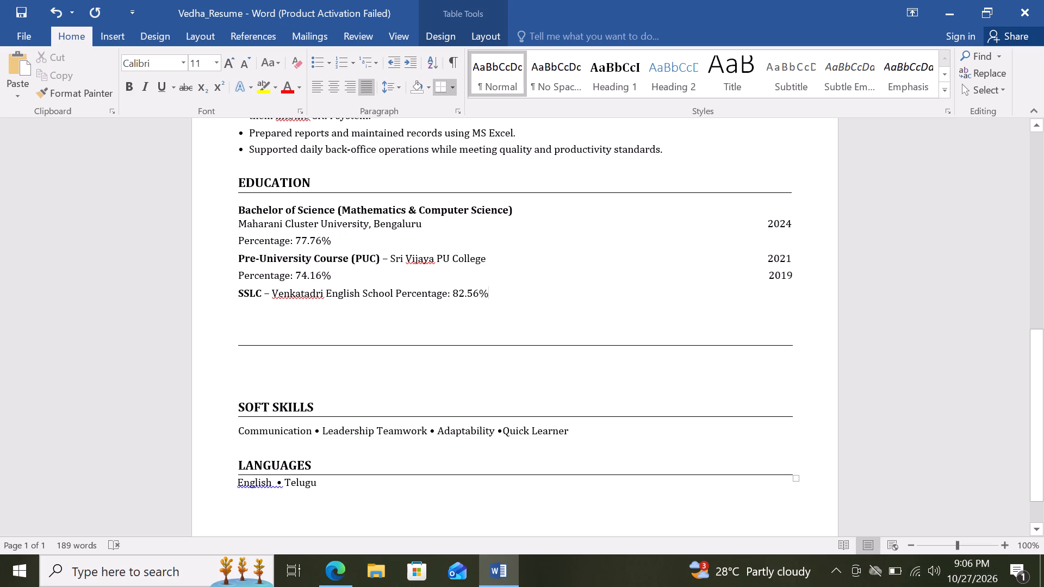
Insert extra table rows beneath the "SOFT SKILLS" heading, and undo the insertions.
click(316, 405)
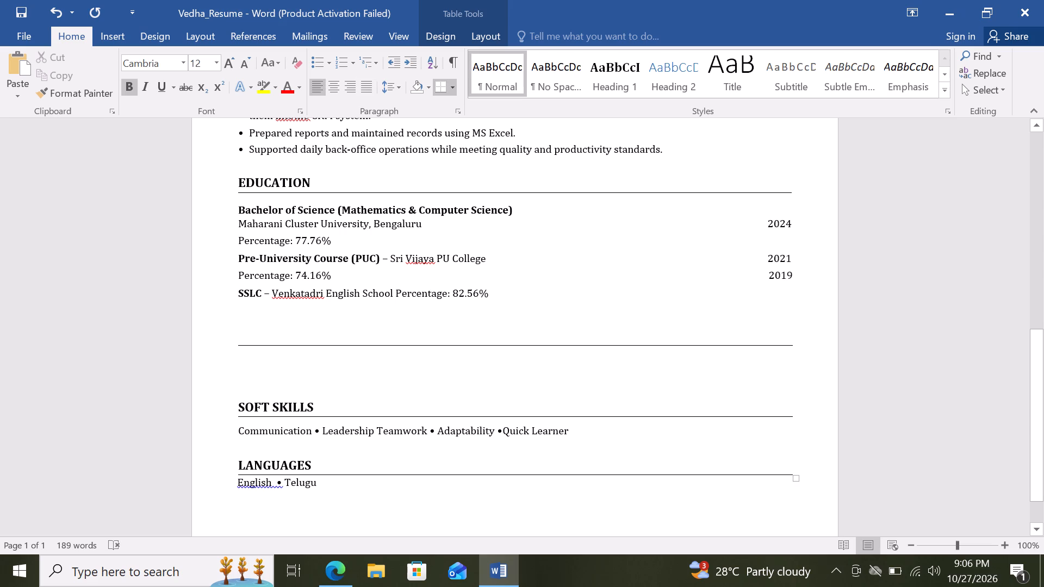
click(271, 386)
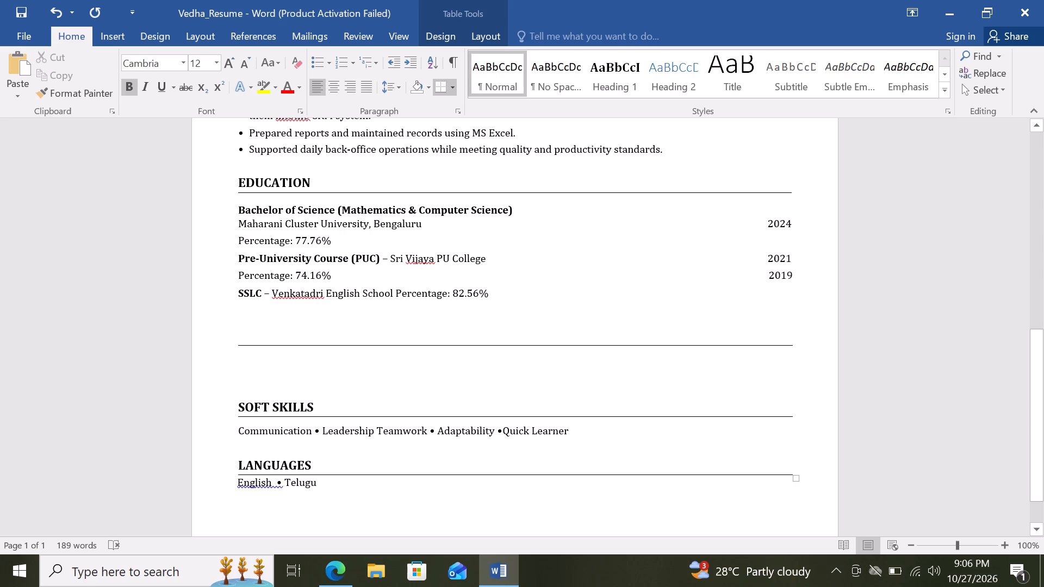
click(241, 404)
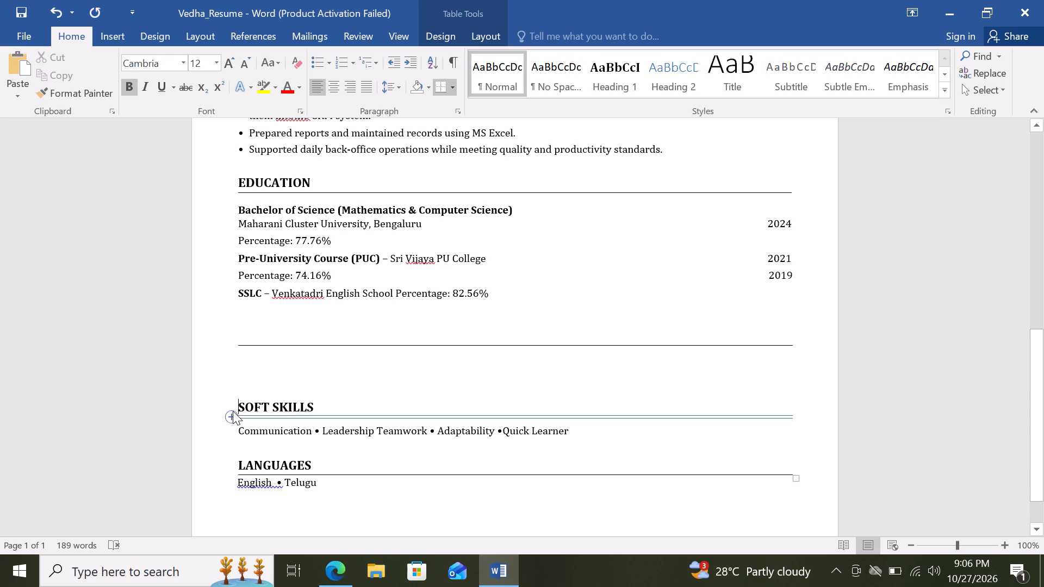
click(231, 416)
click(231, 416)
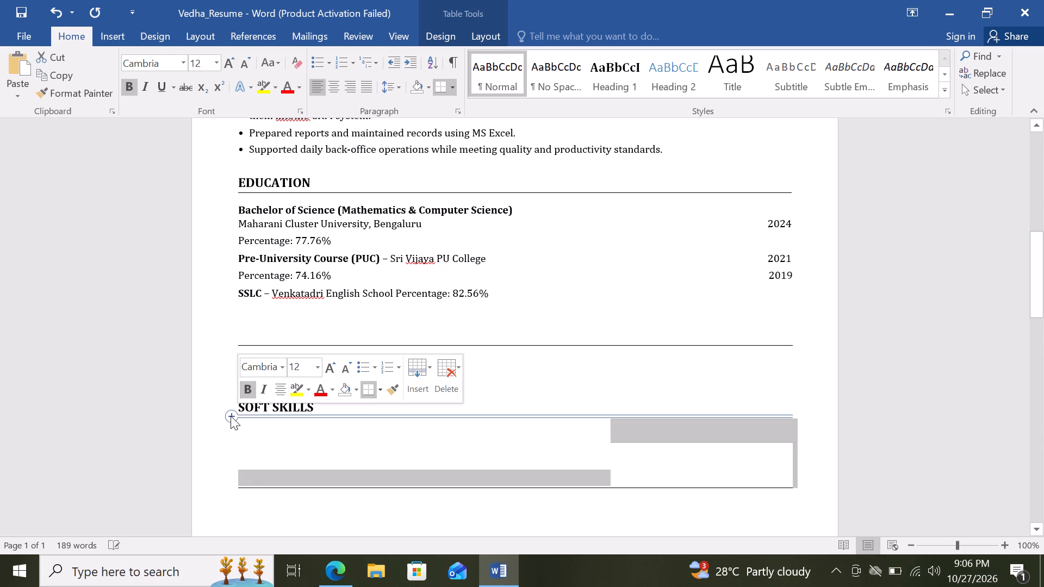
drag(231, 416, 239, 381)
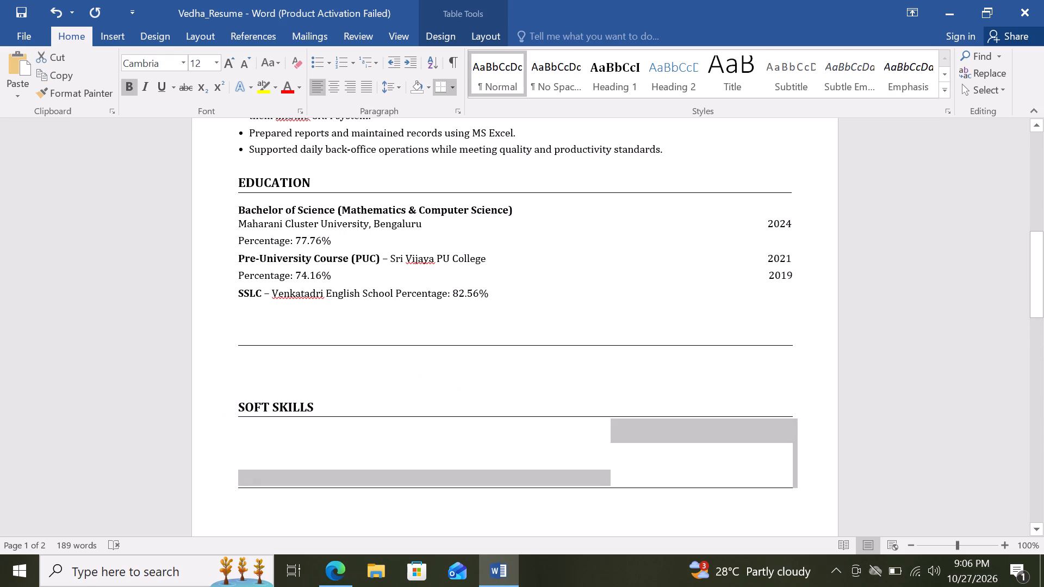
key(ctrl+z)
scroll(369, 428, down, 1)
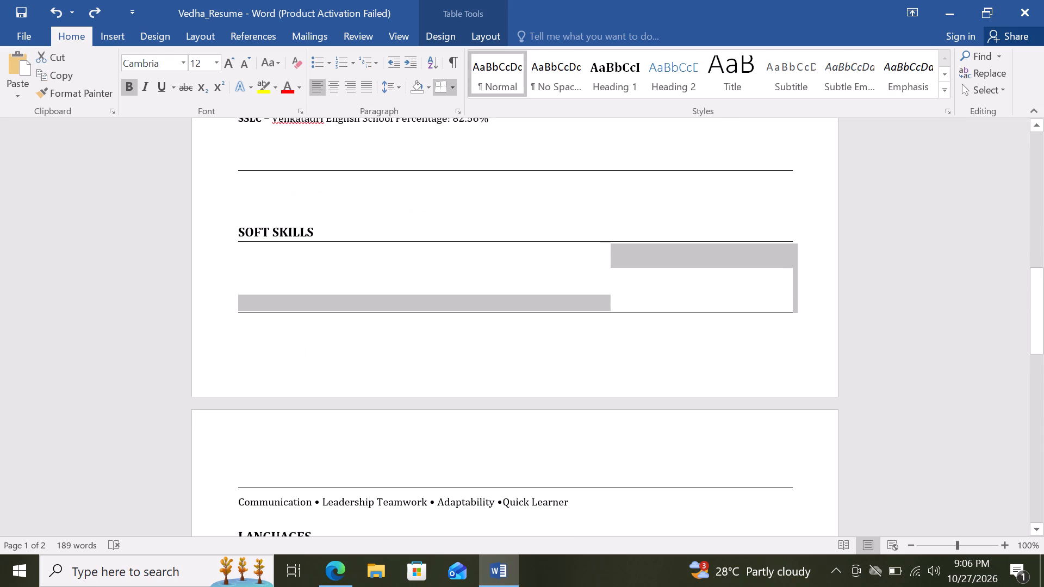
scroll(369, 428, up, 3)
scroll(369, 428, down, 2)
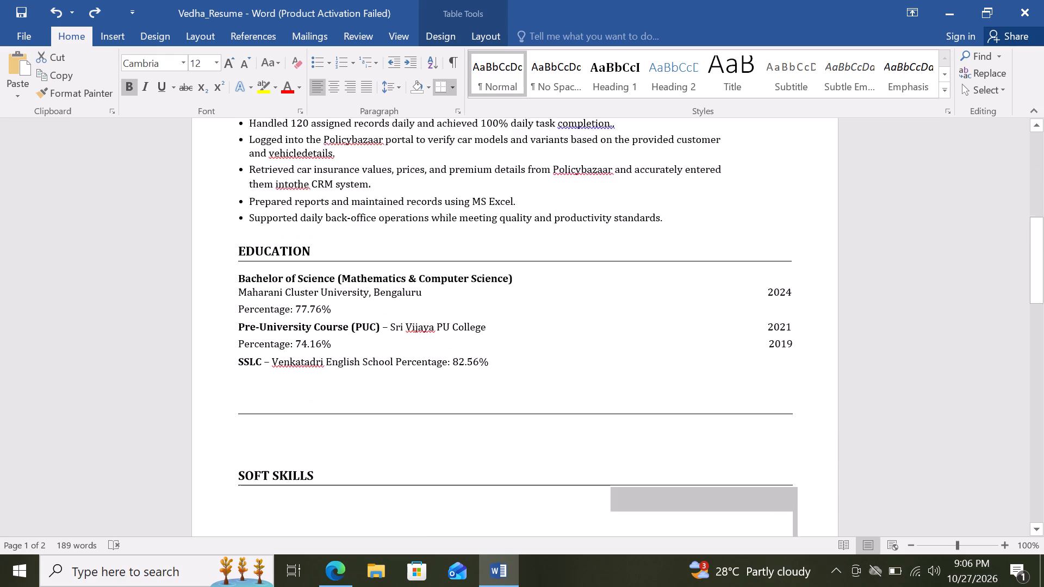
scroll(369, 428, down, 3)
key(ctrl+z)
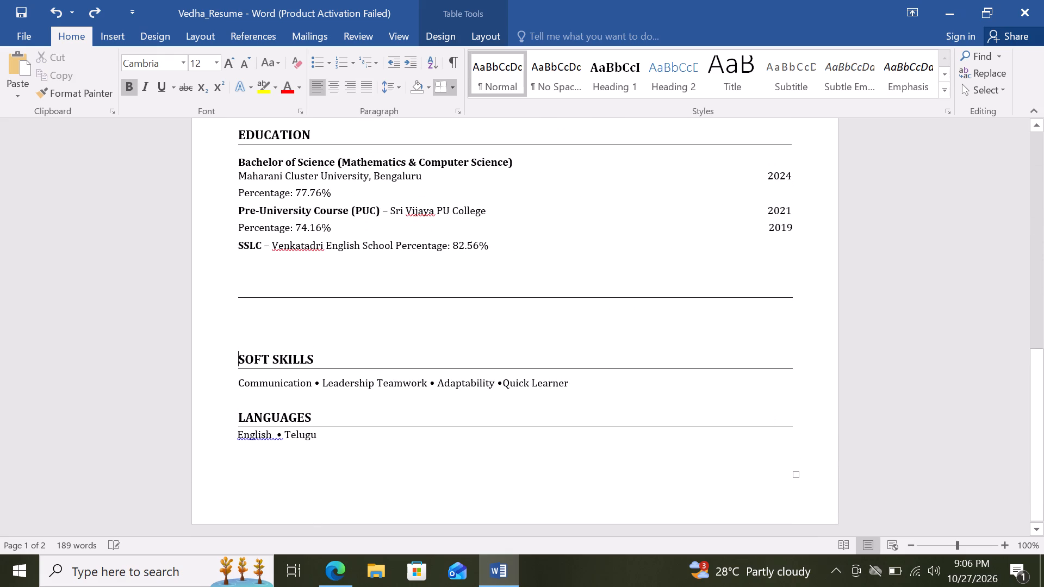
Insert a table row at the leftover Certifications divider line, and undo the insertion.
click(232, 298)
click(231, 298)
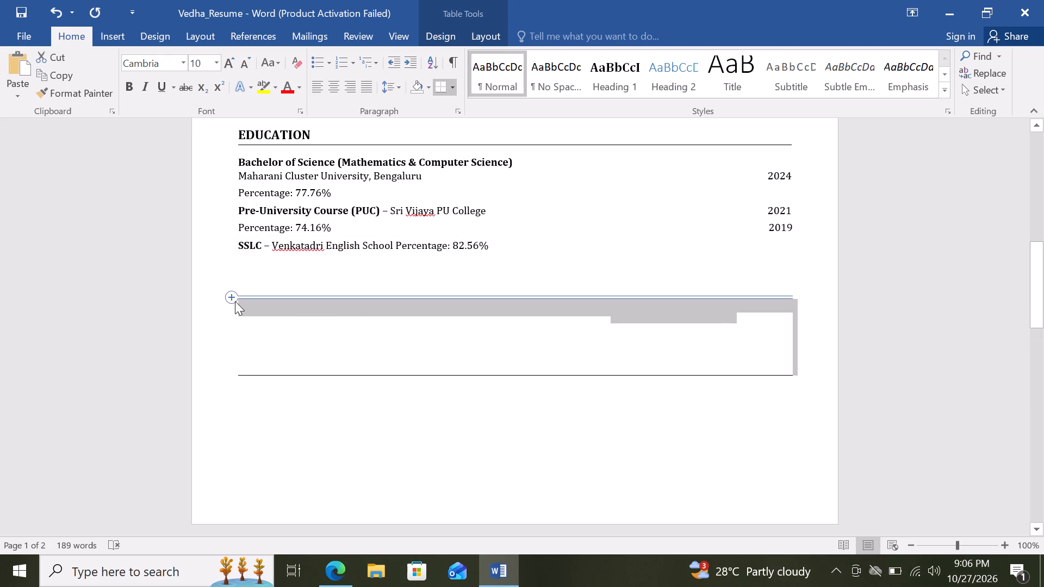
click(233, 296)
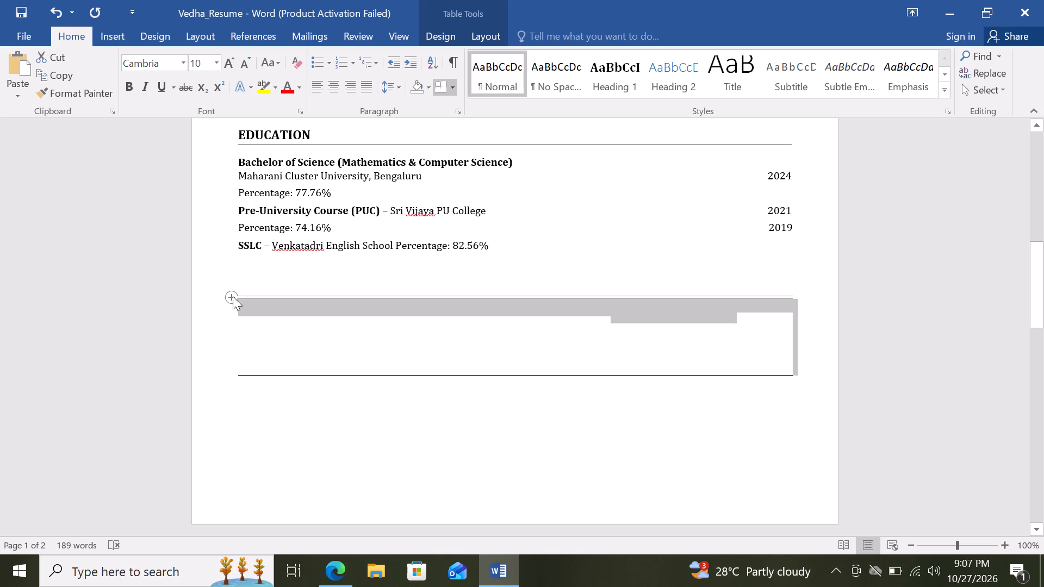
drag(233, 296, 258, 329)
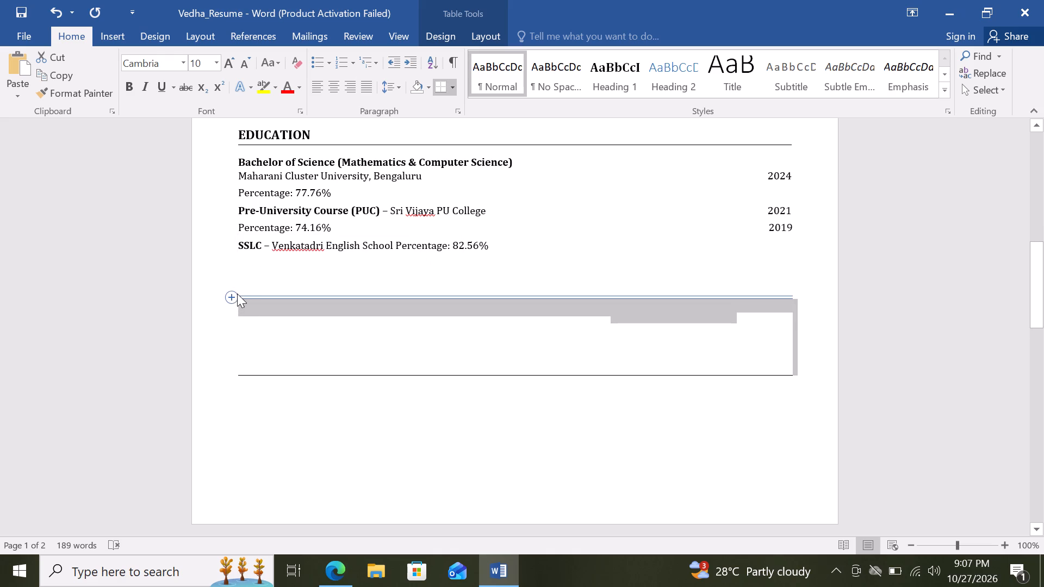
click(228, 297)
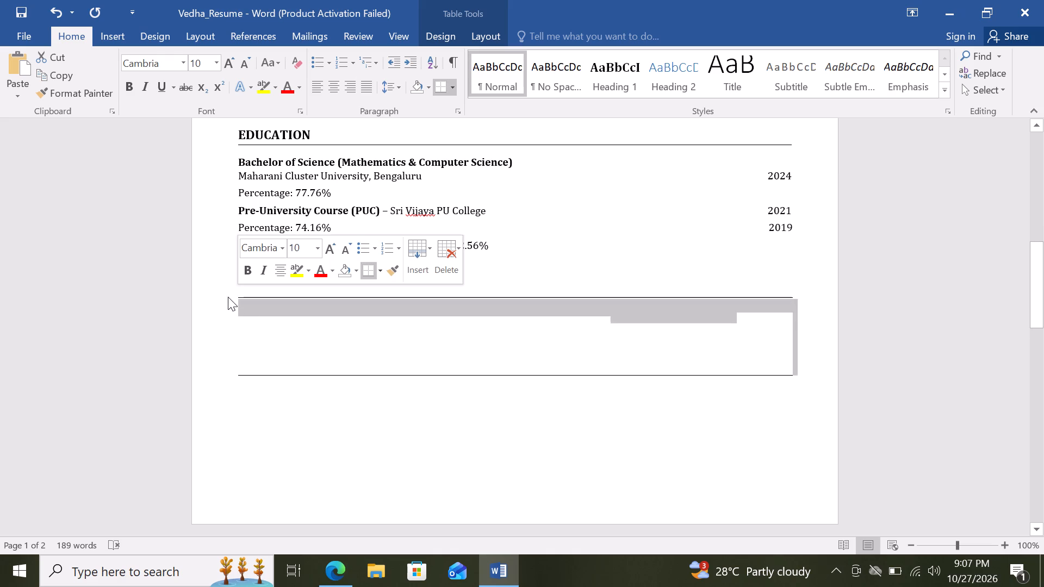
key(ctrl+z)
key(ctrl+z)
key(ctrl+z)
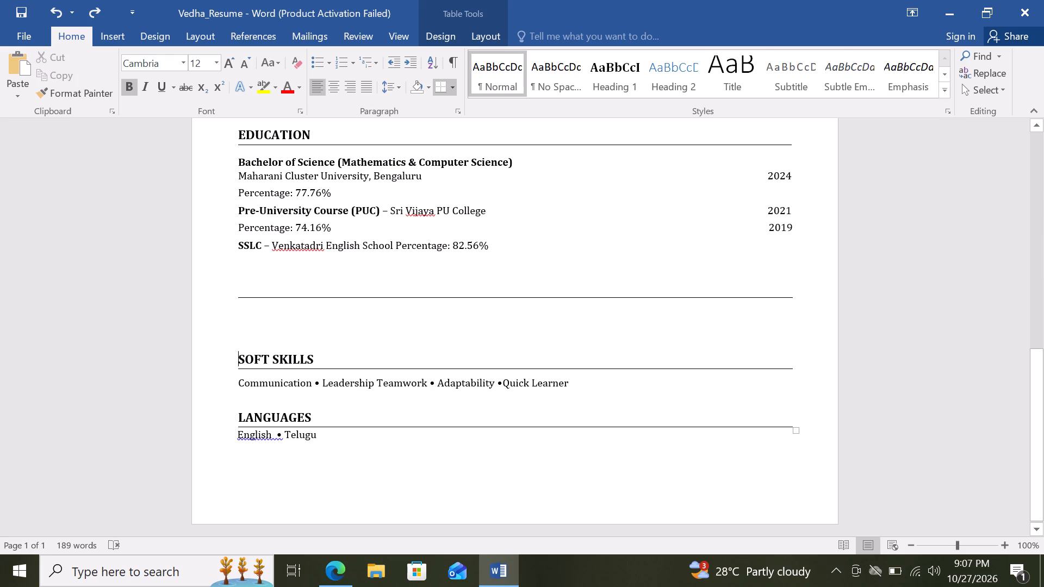
Insert an empty table row directly below the leftover Certifications divider line.
click(130, 84)
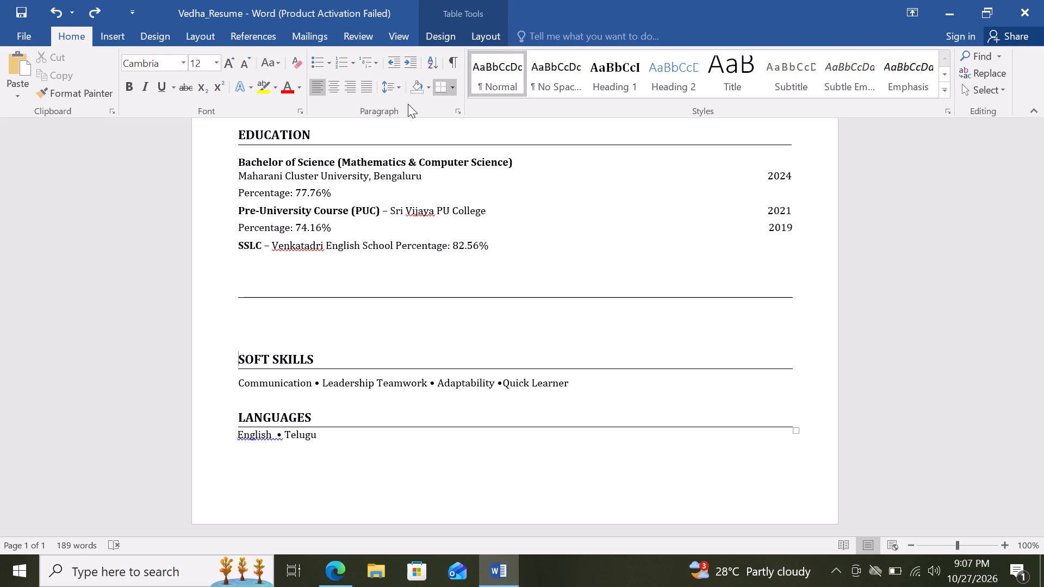
click(231, 297)
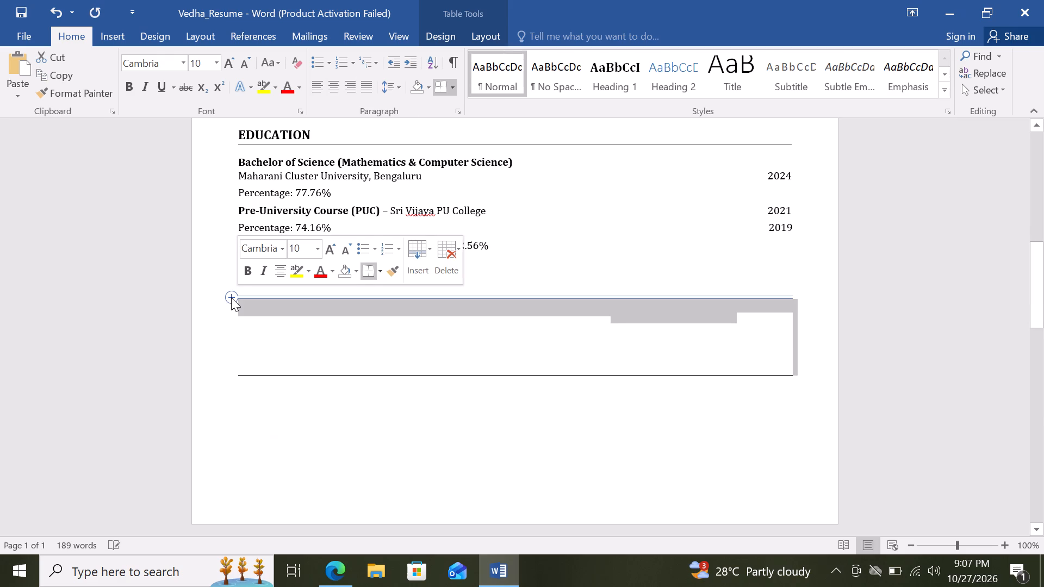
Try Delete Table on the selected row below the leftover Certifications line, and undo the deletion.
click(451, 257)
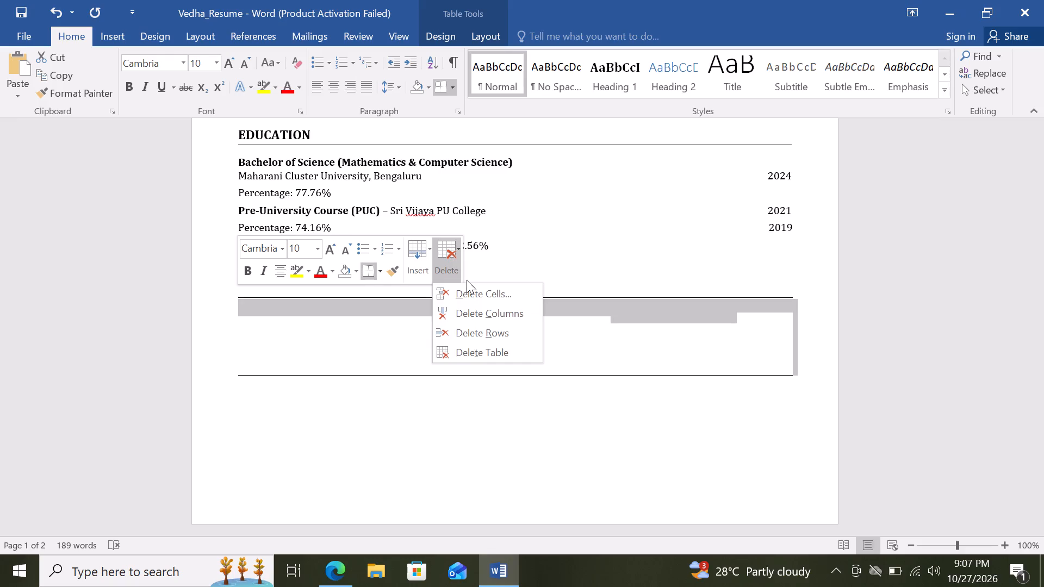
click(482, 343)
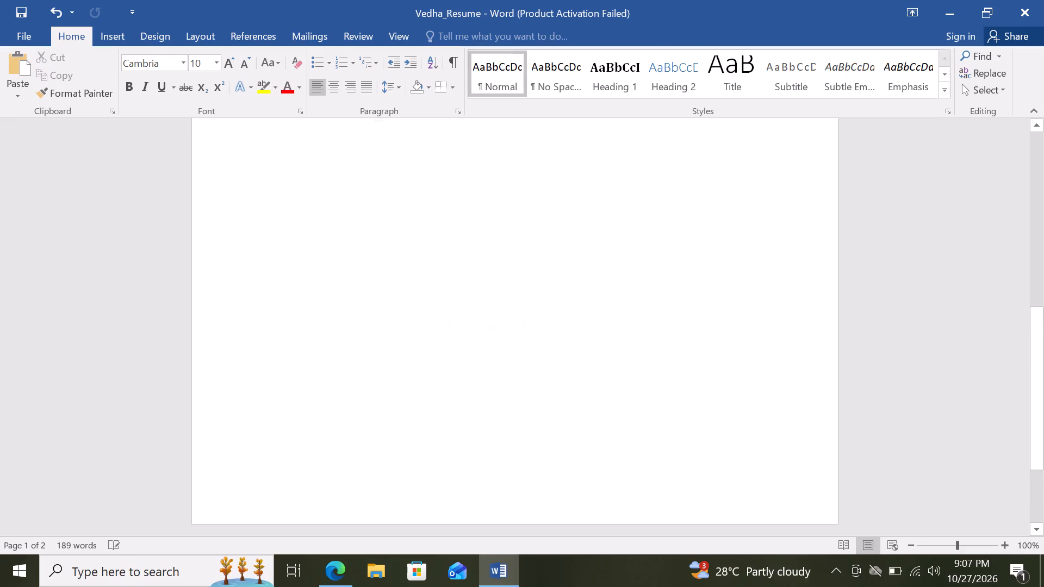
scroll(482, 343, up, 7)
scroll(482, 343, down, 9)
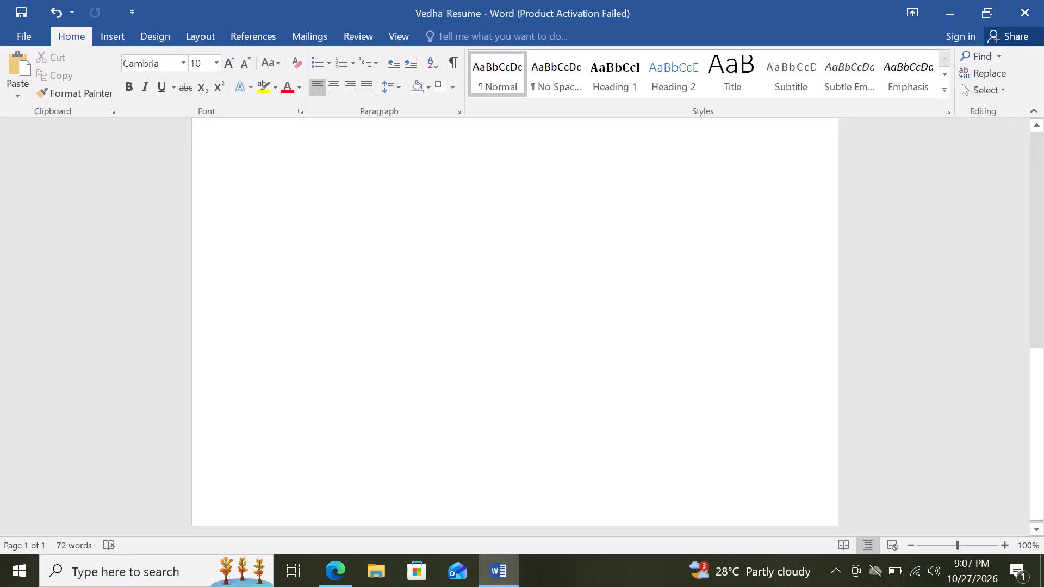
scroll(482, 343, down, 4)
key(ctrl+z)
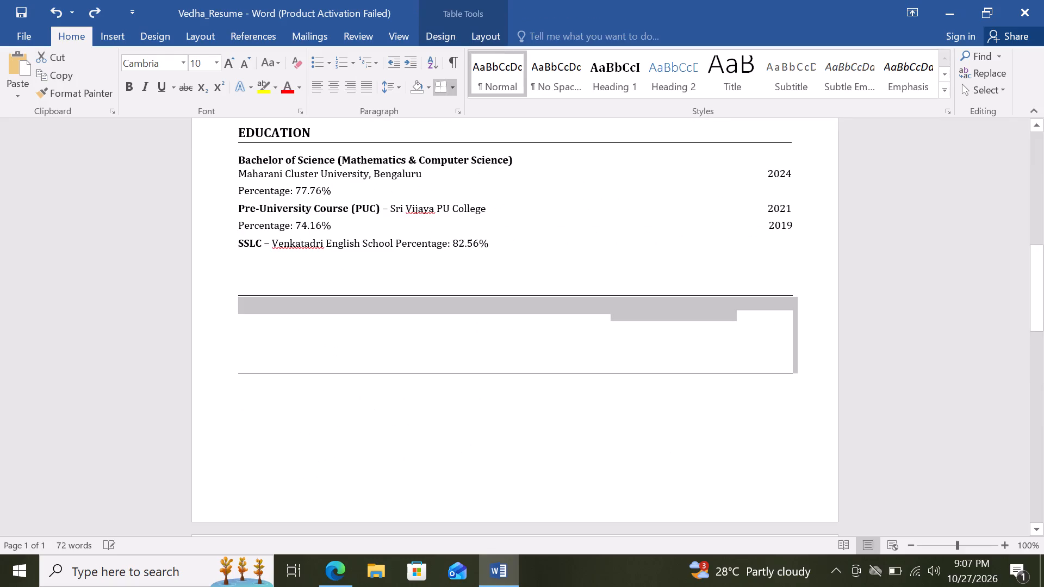
Undo the last table change below the leftover Certifications divider line.
key(ctrl+z)
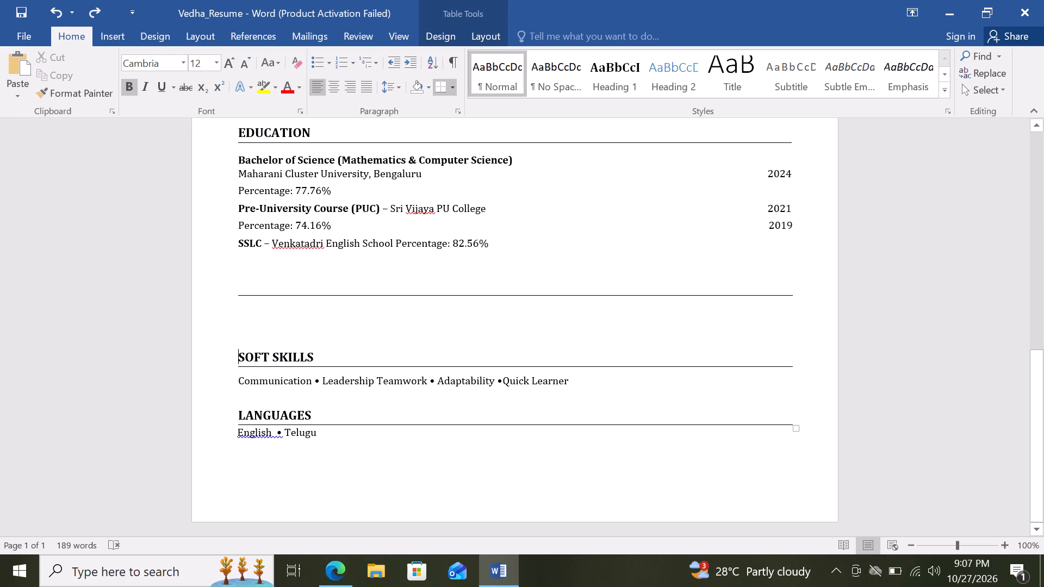
Check the EDUCATION details in Anitha_Resume.pdf, and change the first degree in the Word resume to "Bachelor of Technology".
scroll(288, 352, up, 2)
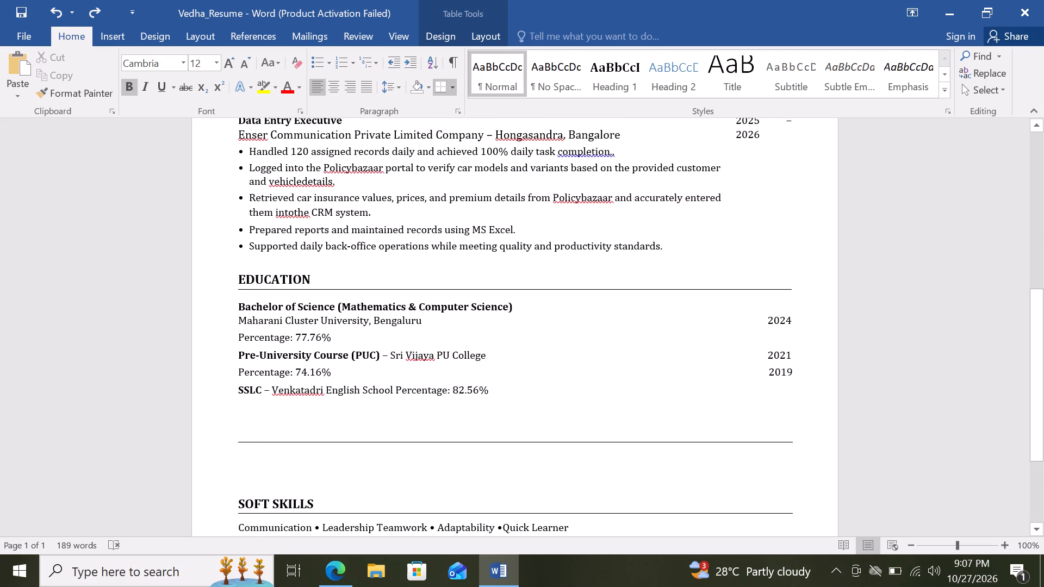
scroll(288, 352, up, 1)
scroll(288, 352, down, 2)
scroll(288, 352, up, 1)
click(338, 577)
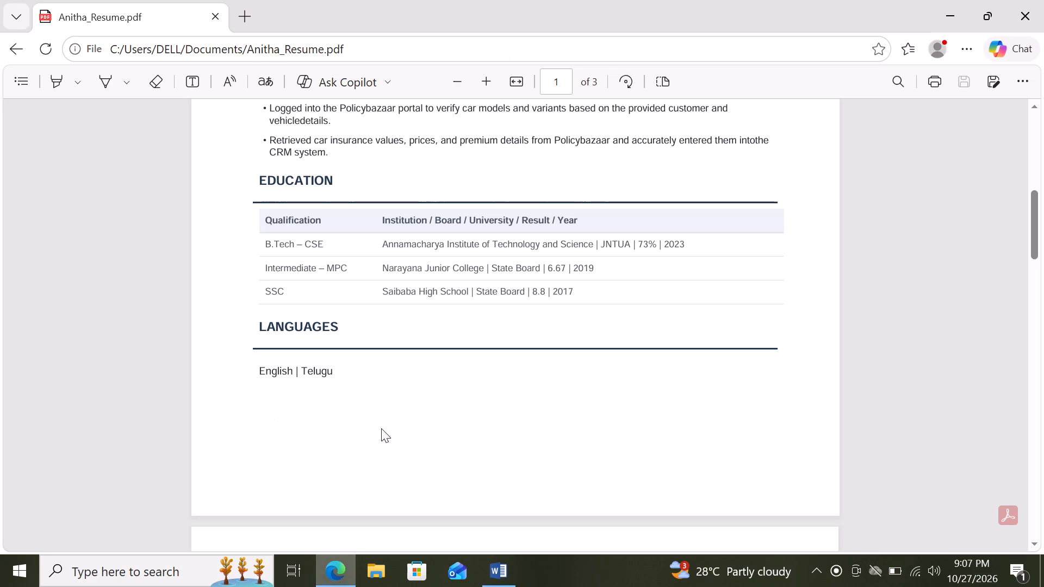
click(488, 560)
scroll(297, 253, up, 1)
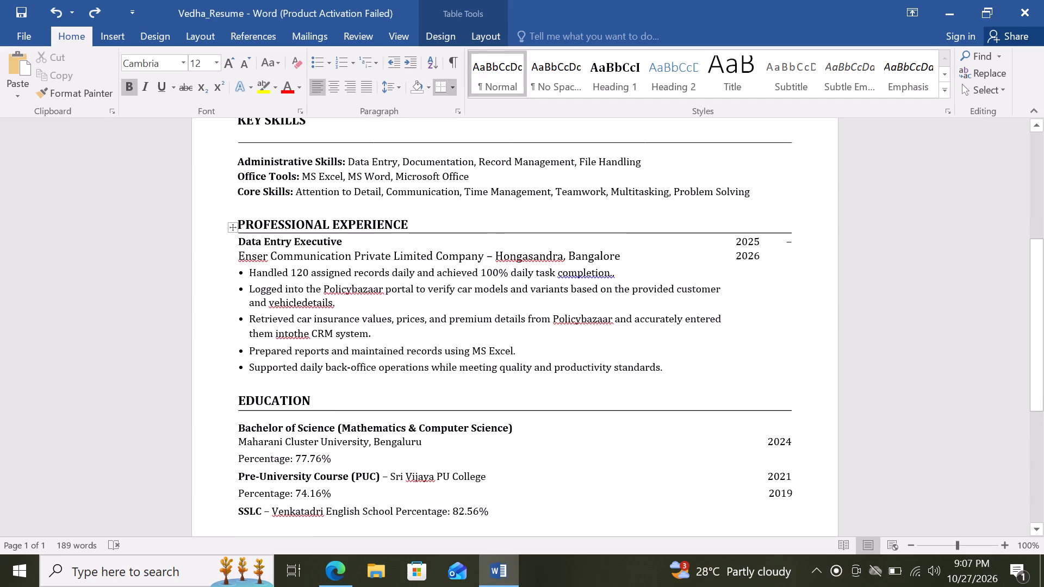
click(337, 429)
key(BackSpace)
key(BackSpace)
key(BackSpace)
key(BackSpace)
key(BackSpace)
key(BackSpace)
key(BackSpace)
key(BackSpace)
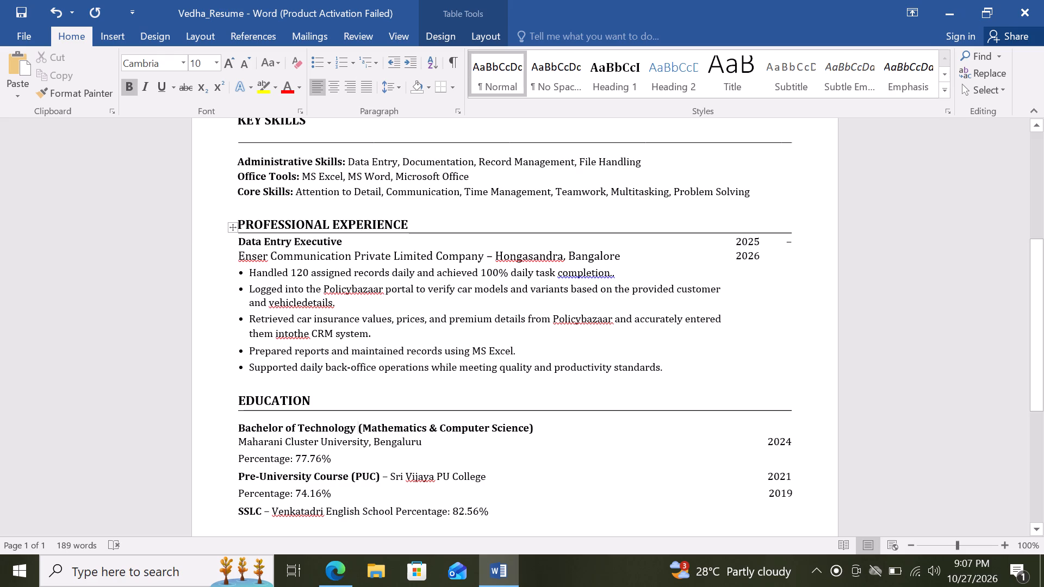
Change the degree's specialisation in parentheses to "Computer Science Engineering".
drag(438, 430, 396, 427)
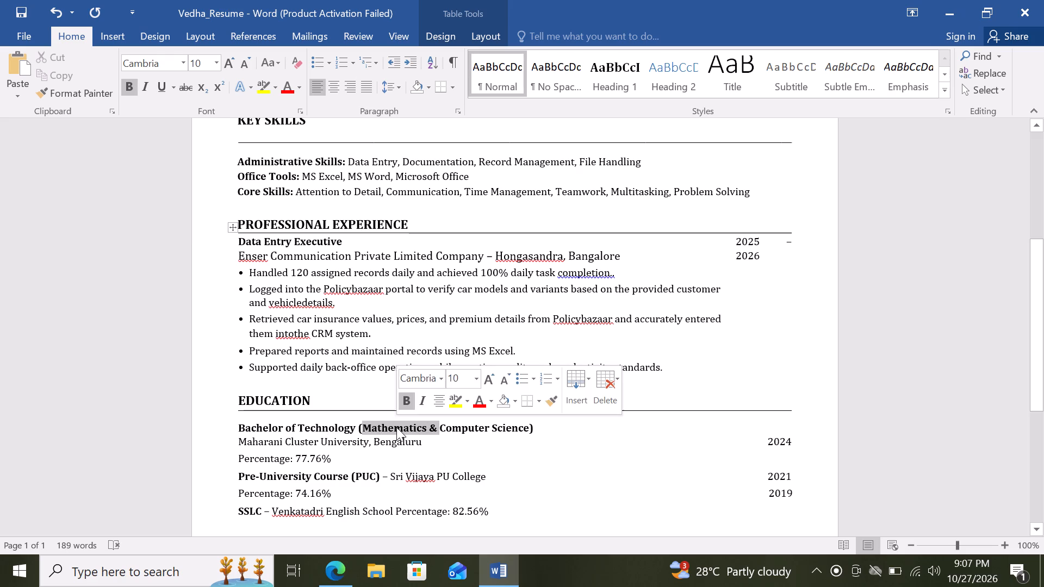
key(BackSpace)
key(Right)
key(Right)
key(Right)
key(Right)
key(Right)
key(Right)
key(Right)
key(Right)
key(Right)
key(Right)
key(Right)
key(Right)
key(Right)
key(Right)
key(Right)
key(Right)
key(Right)
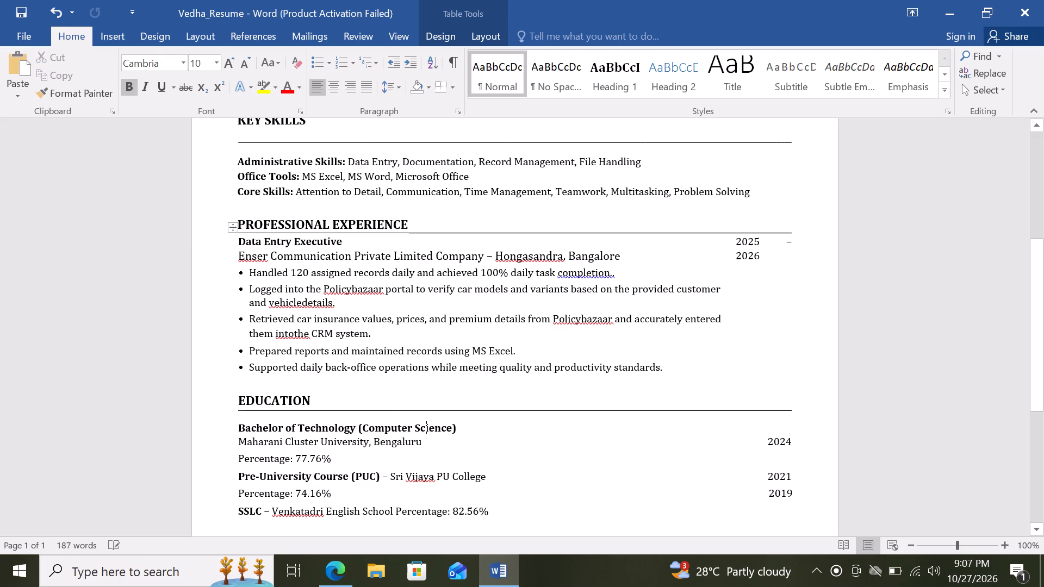
key(Left)
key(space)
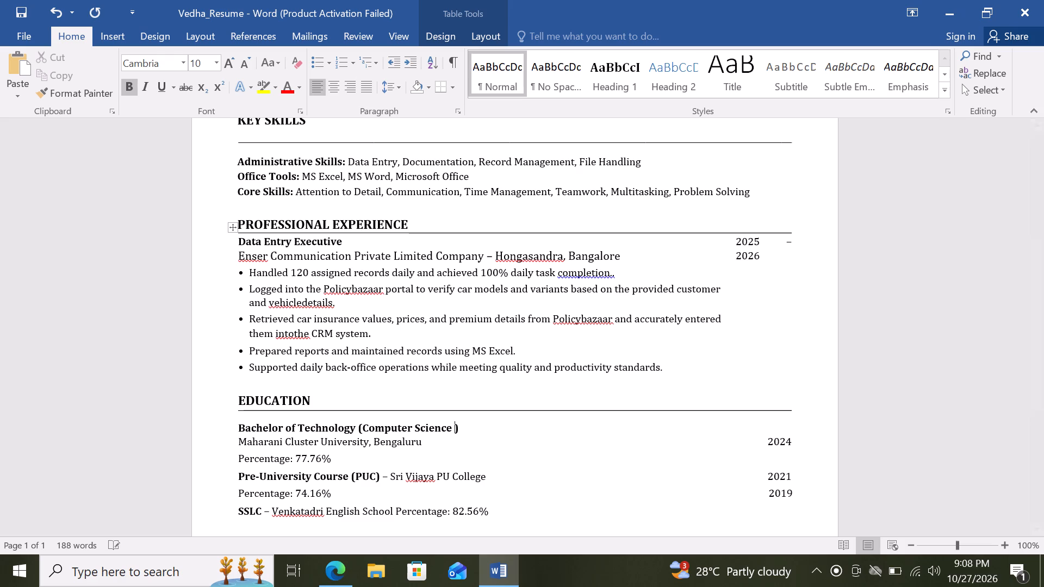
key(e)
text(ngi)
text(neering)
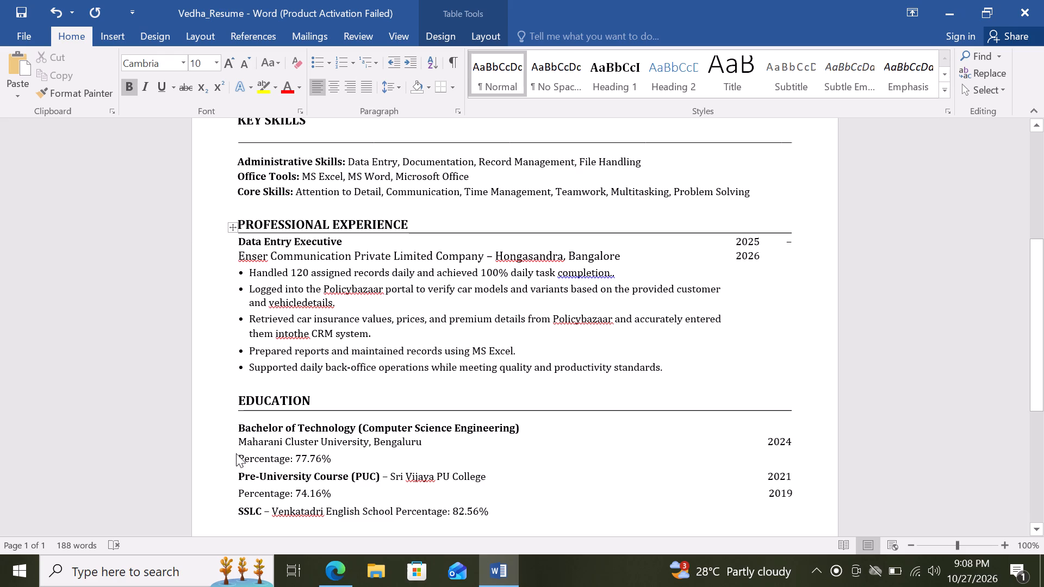
Replace the college under the Bachelor of Technology heading with "Annamacharya Institute of Technology and Science", copied from Anitha_Resume.pdf.
click(340, 575)
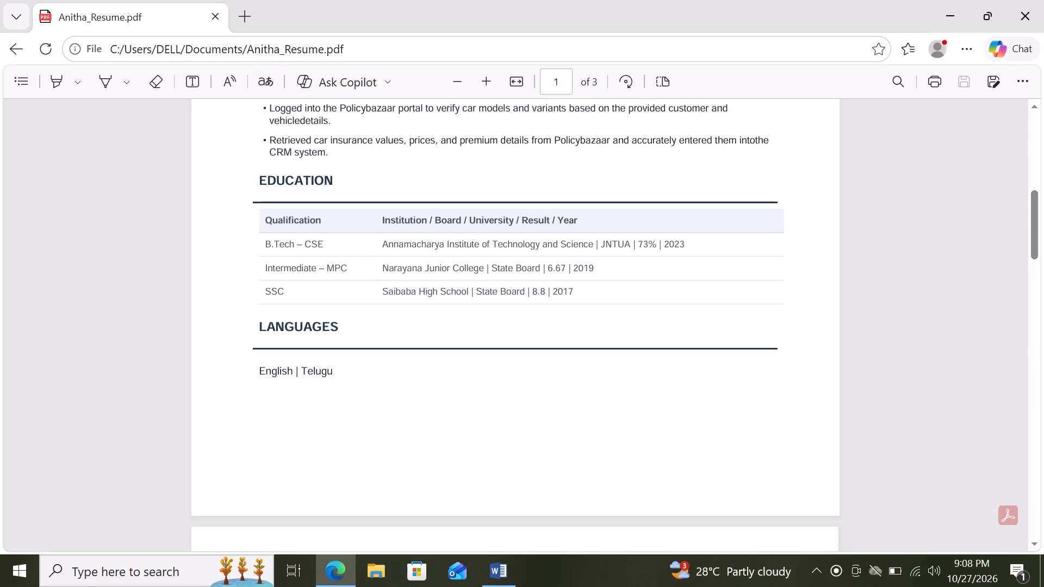
drag(383, 246, 563, 246)
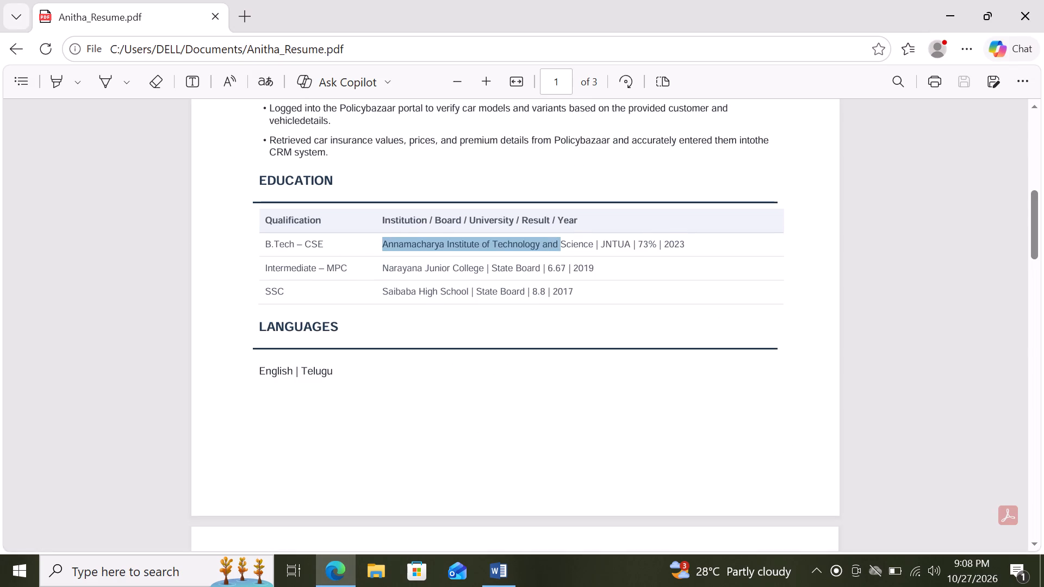
drag(563, 246, 592, 247)
key(ctrl+c)
click(494, 580)
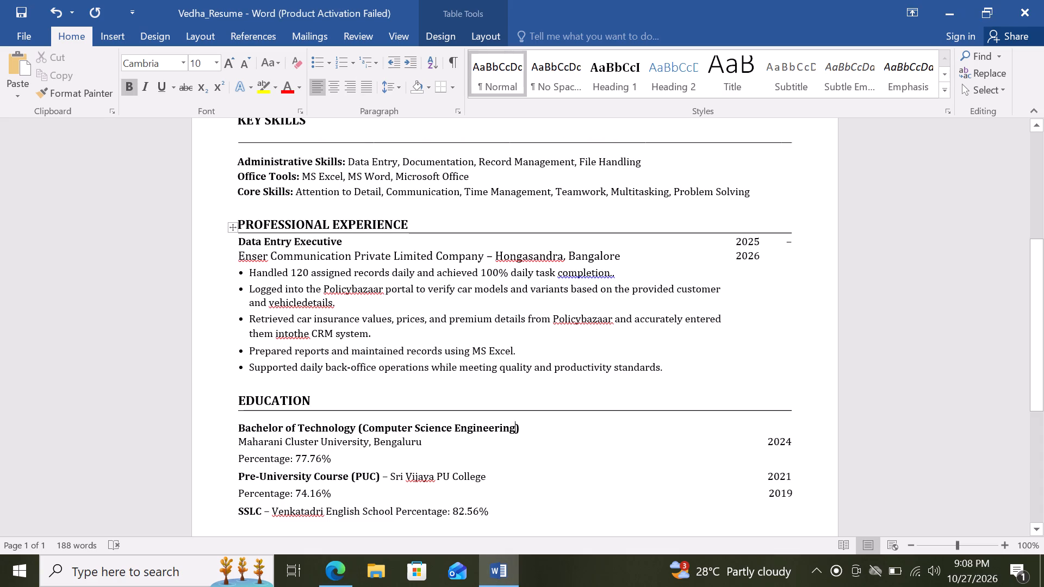
drag(239, 445, 282, 439)
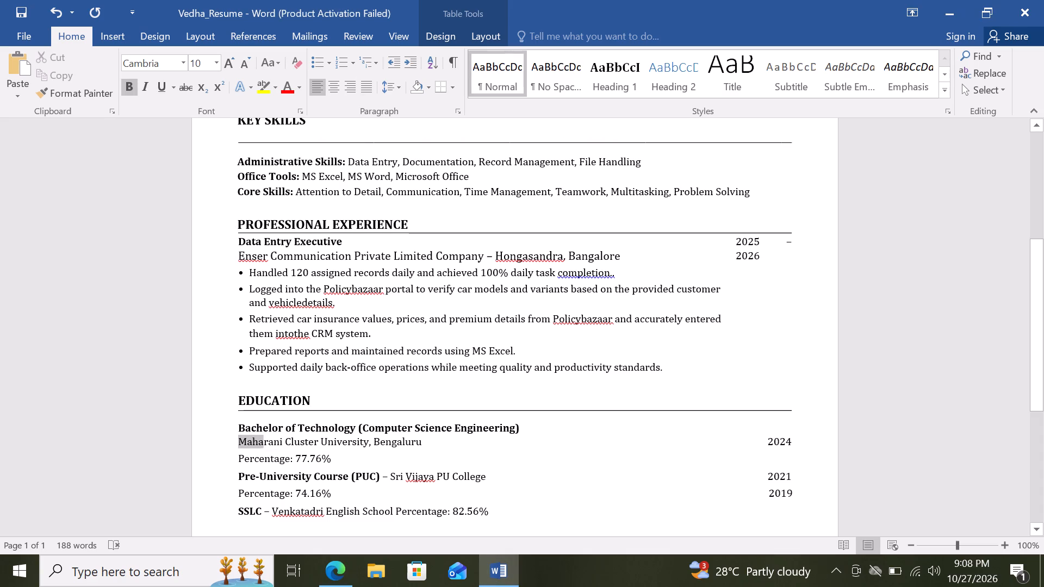
drag(282, 439, 421, 444)
key(BackSpace)
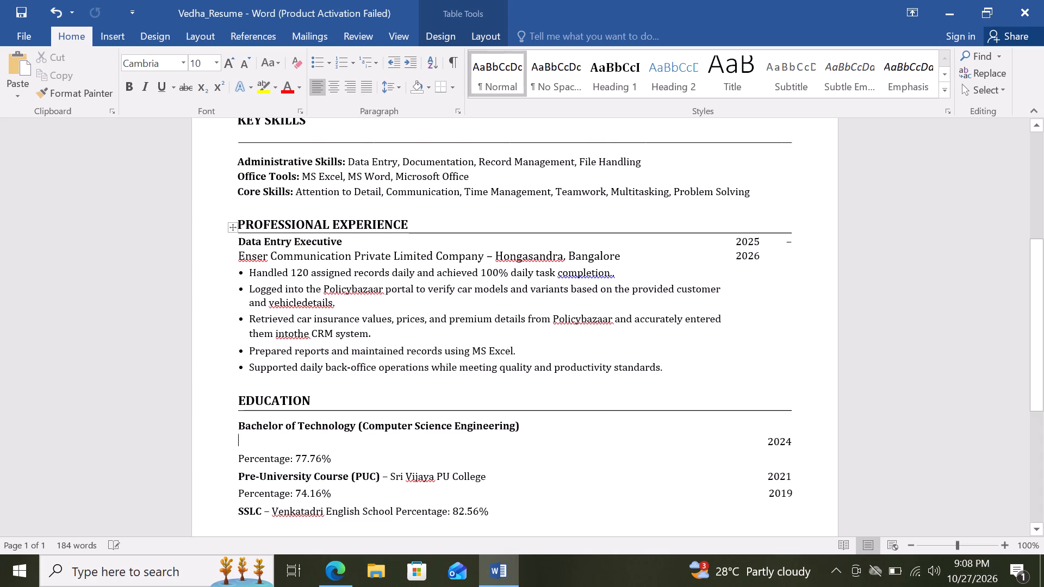
key(ctrl+v)
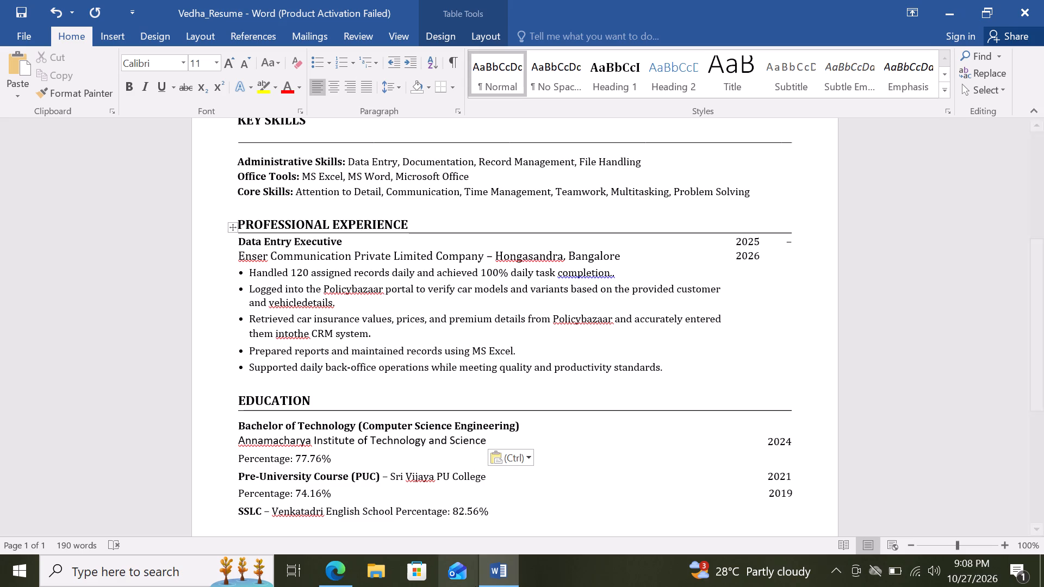
Replace the Bachelor of Technology percentage in the Word resume with "73%", copied from Anitha_Resume.pdf.
click(333, 585)
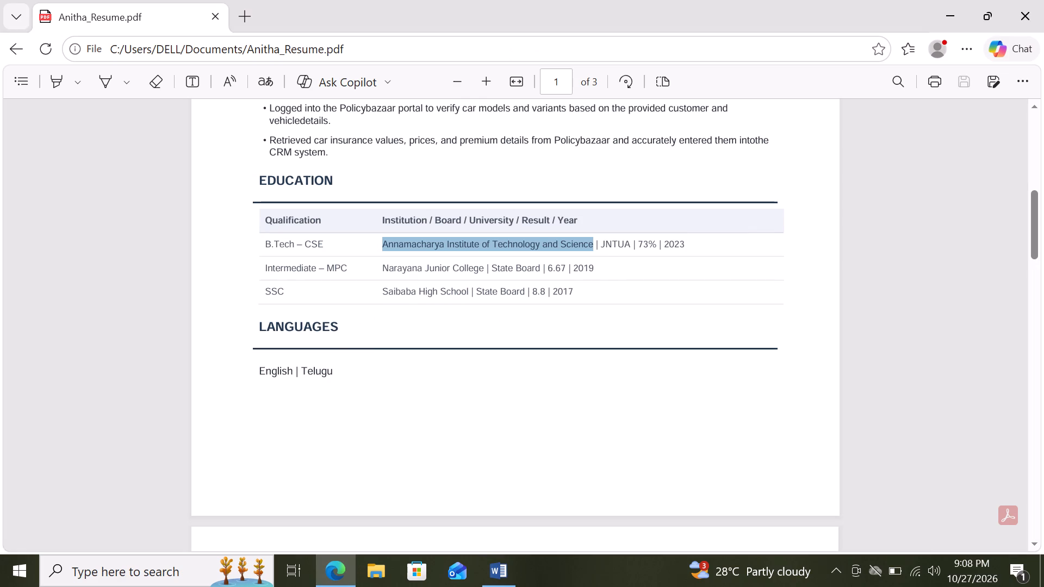
click(638, 242)
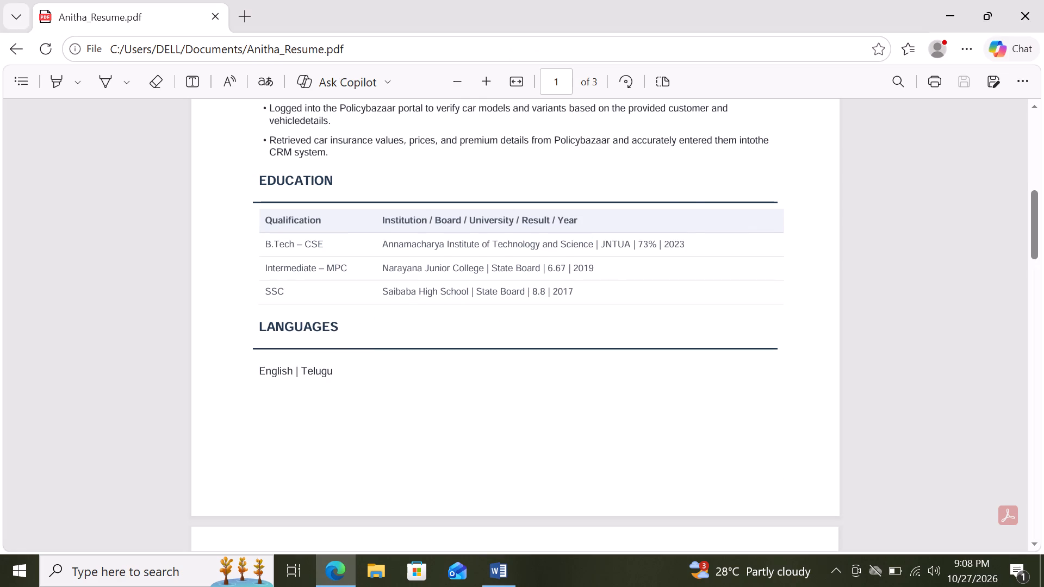
drag(638, 242, 661, 246)
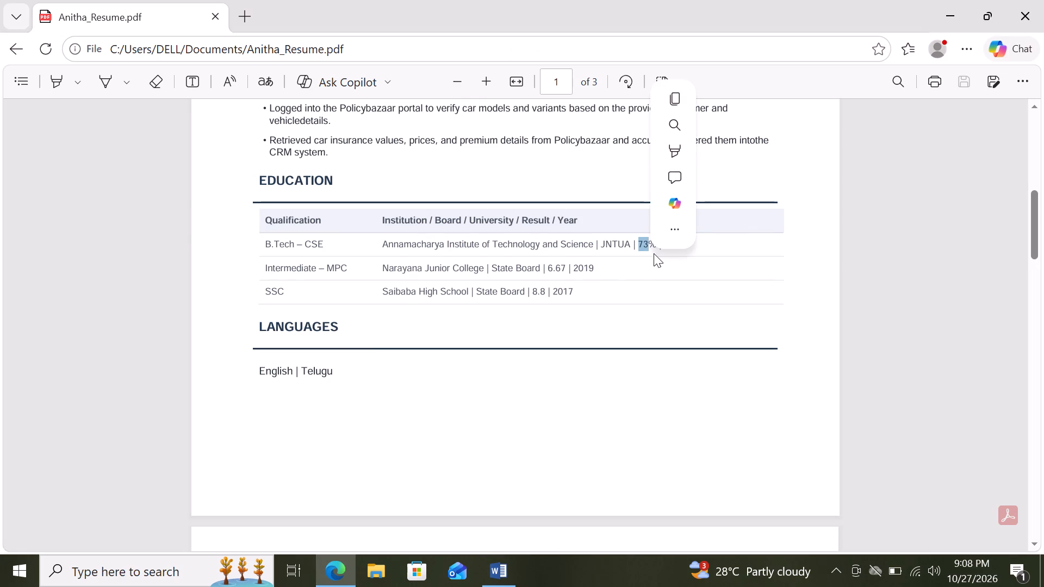
click(654, 253)
drag(655, 245, 639, 243)
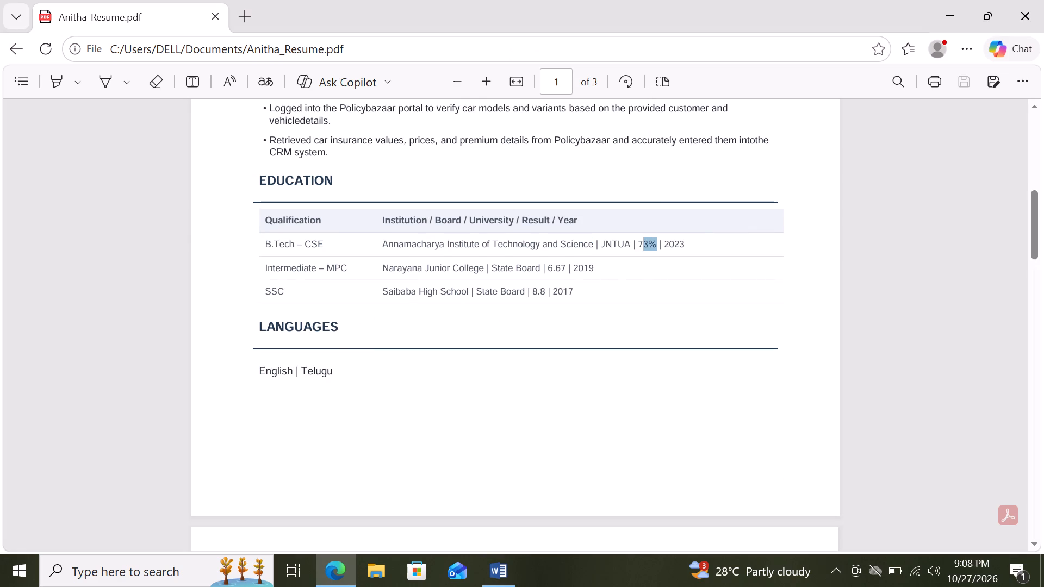
drag(639, 243, 635, 243)
key(ctrl+c)
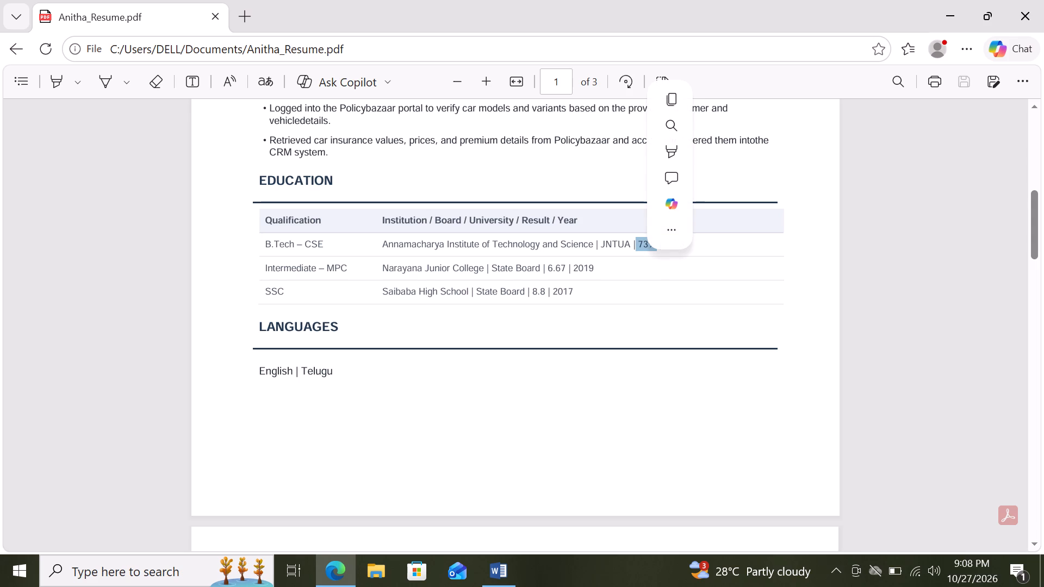
click(483, 569)
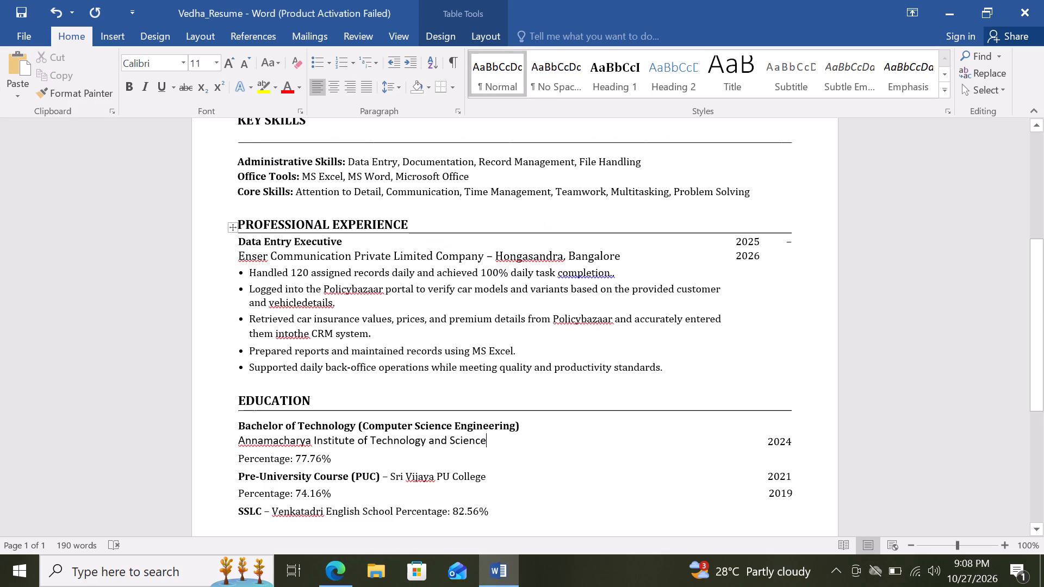
drag(331, 463, 300, 460)
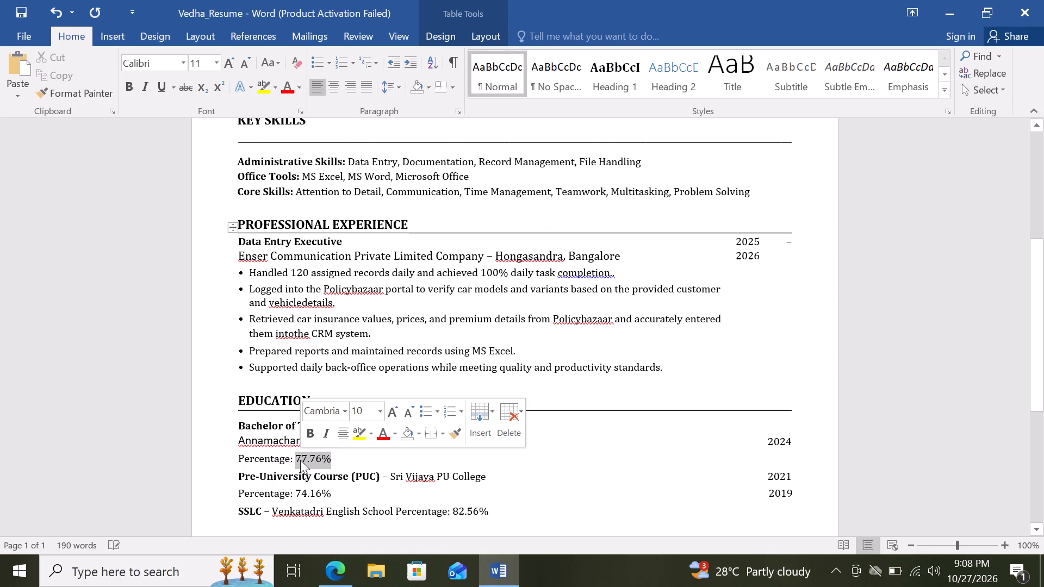
key(BackSpace)
key(ctrl+v)
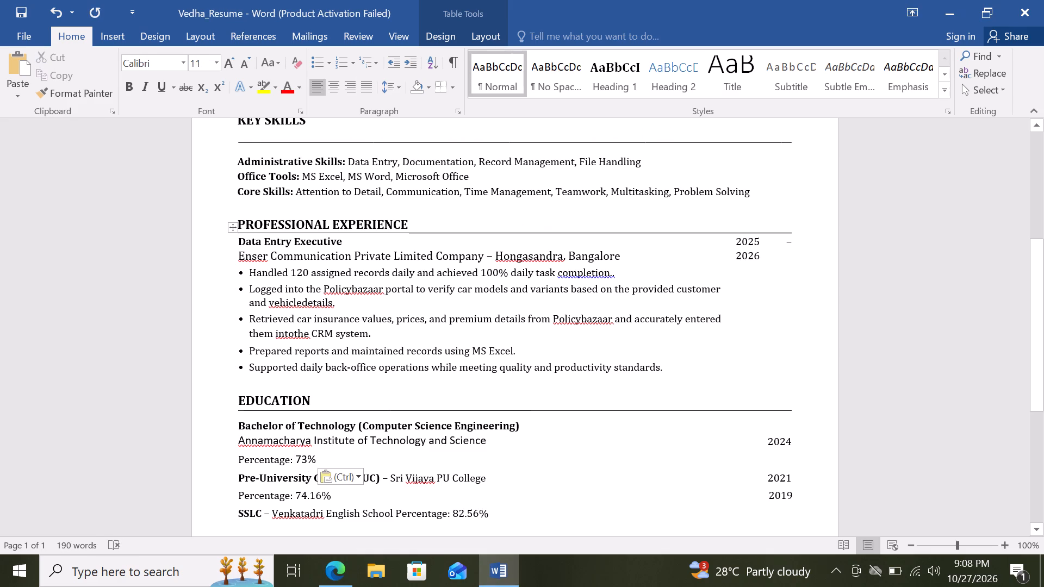
Append "- JNTUA" after the Annamacharya Institute of Technology and Science college name.
click(493, 442)
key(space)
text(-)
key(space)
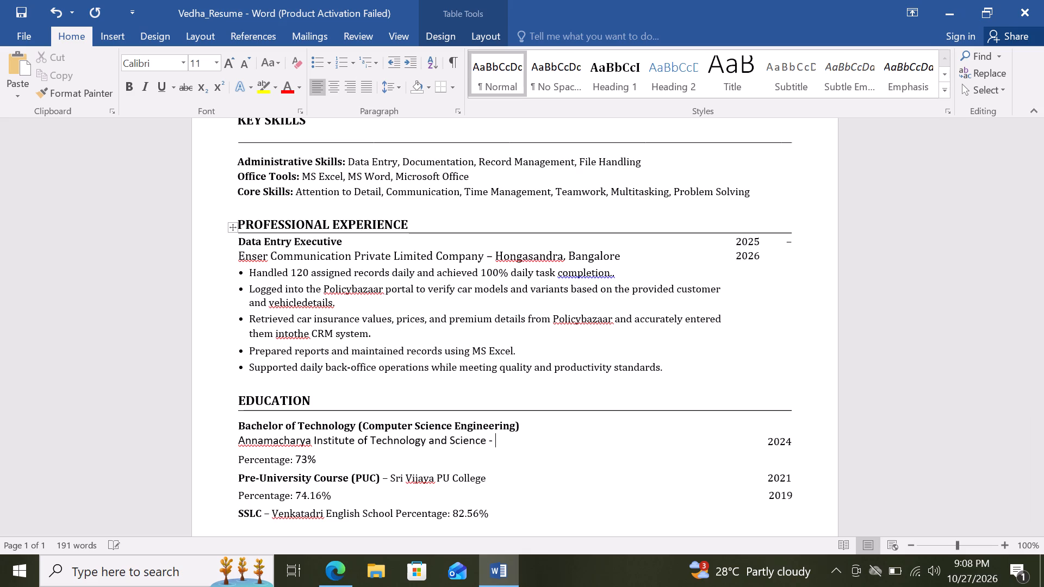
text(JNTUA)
Set the Bachelor of Technology year to 2023.
click(794, 438)
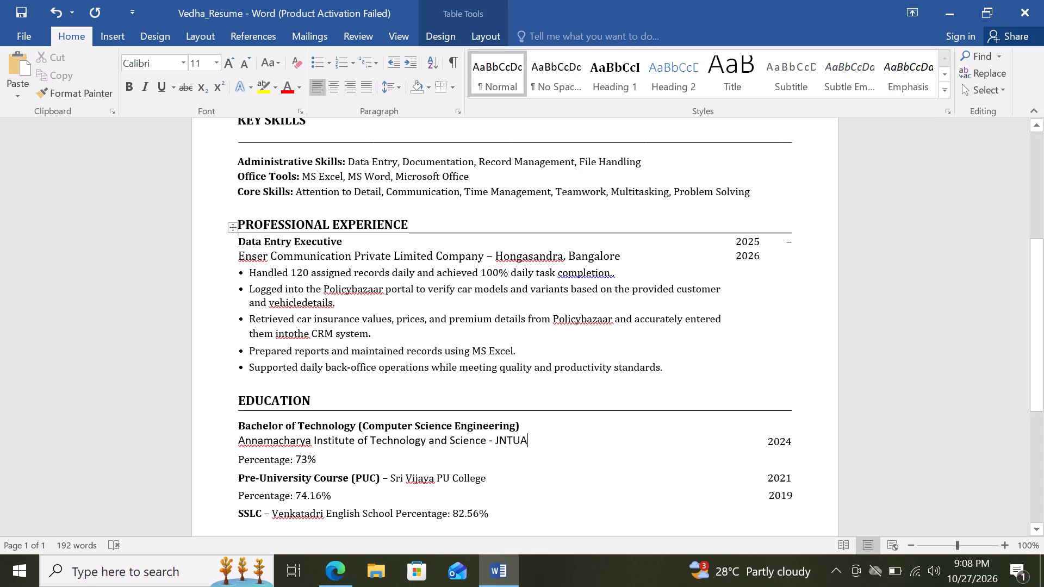
double_click(791, 444)
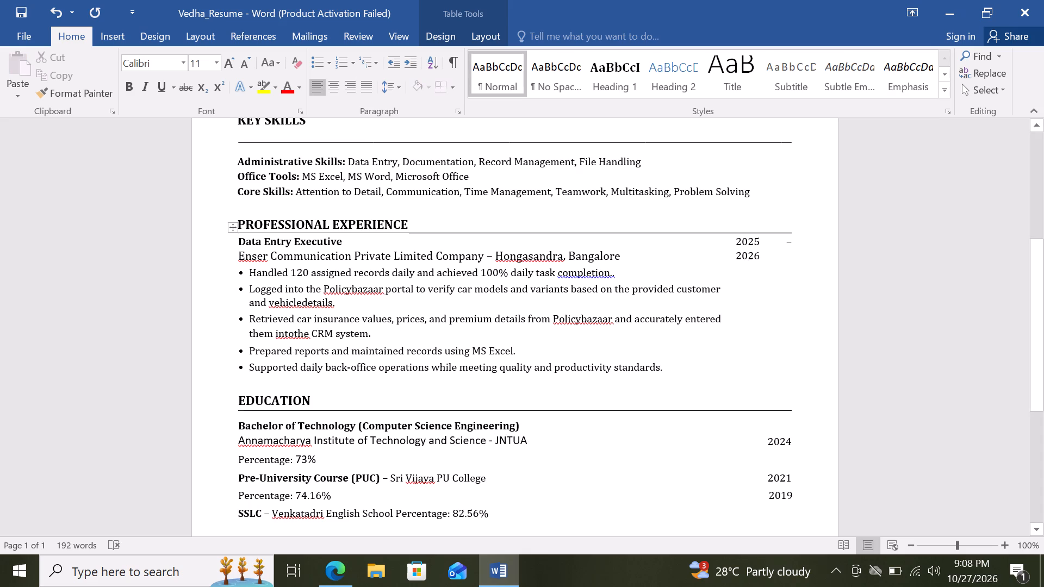
click(790, 444)
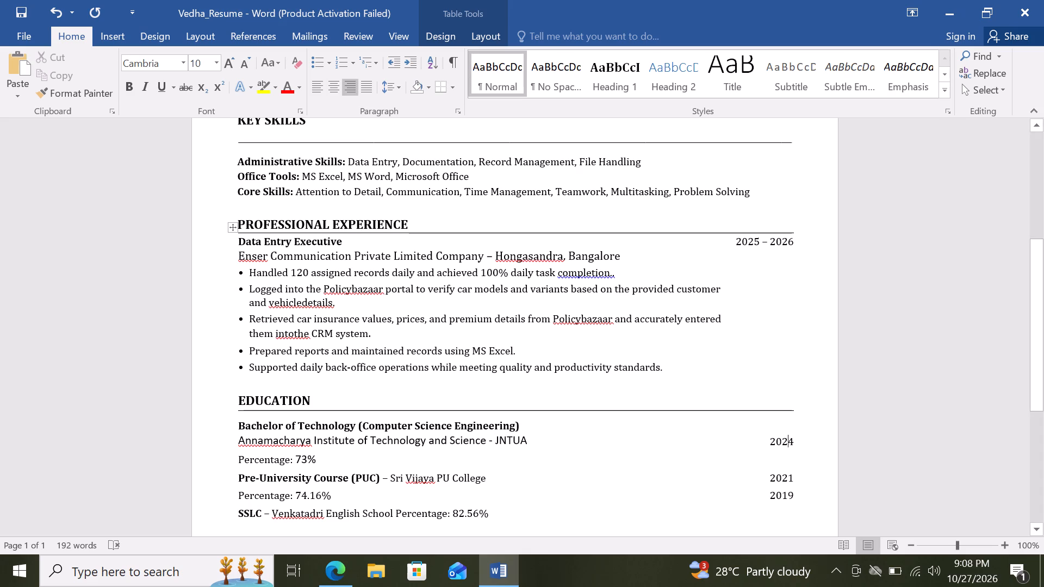
key(Right)
key(BackSpace)
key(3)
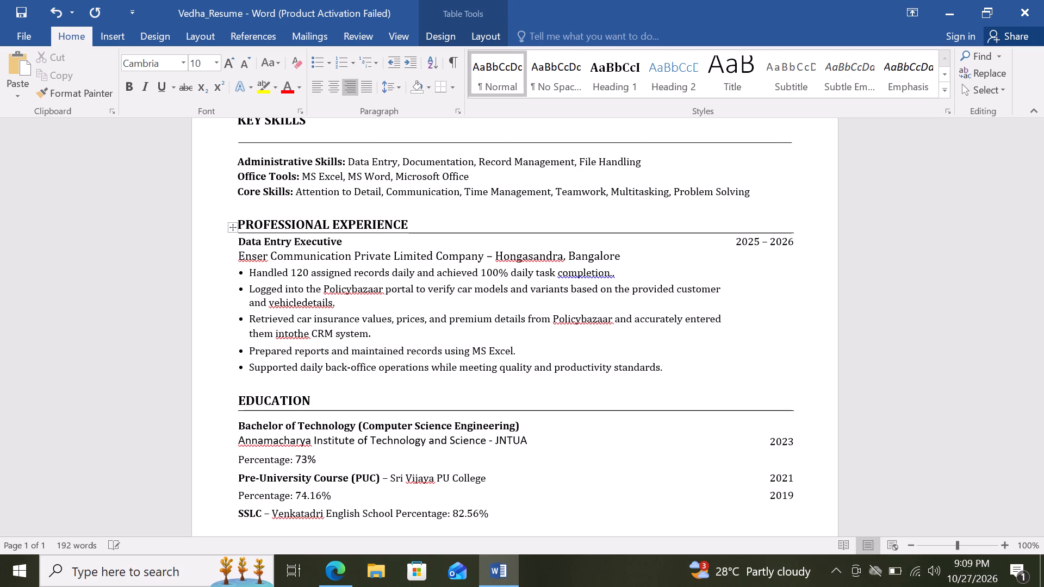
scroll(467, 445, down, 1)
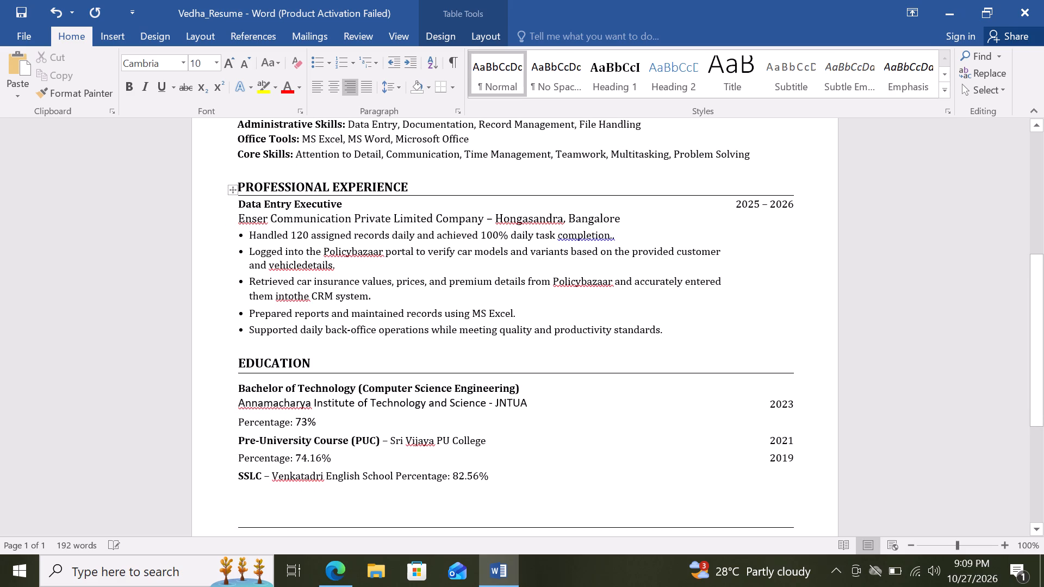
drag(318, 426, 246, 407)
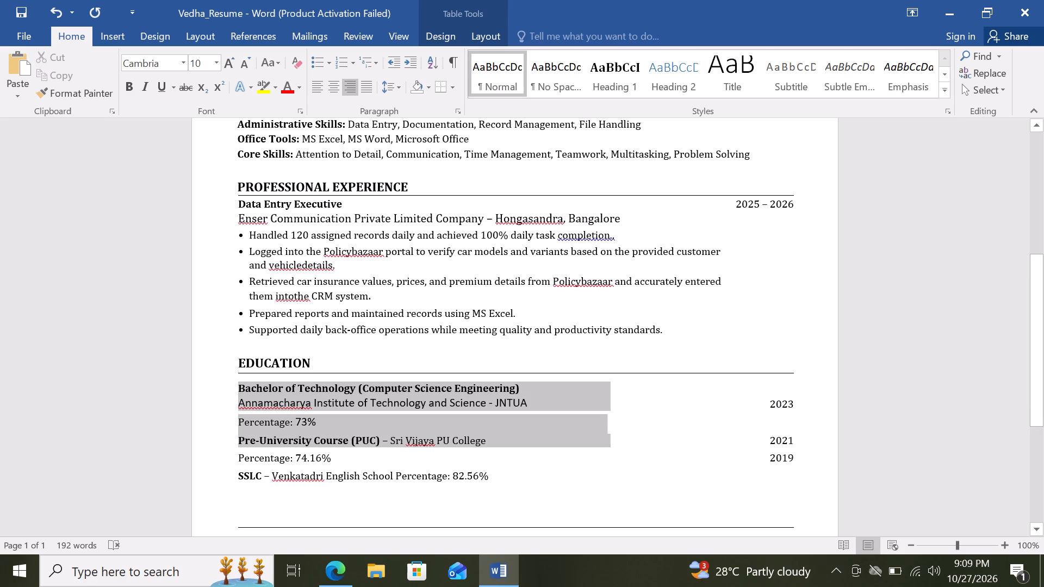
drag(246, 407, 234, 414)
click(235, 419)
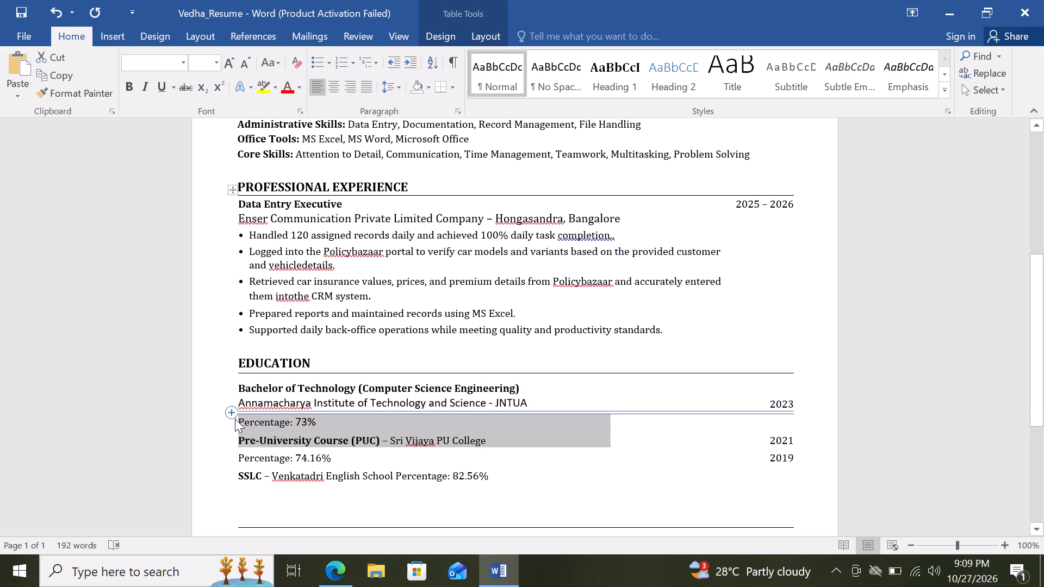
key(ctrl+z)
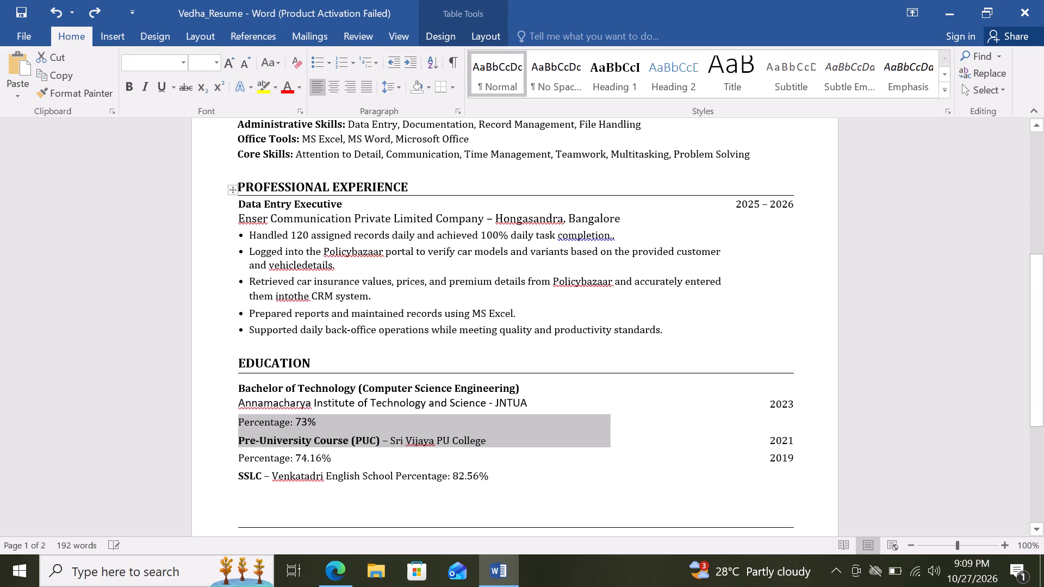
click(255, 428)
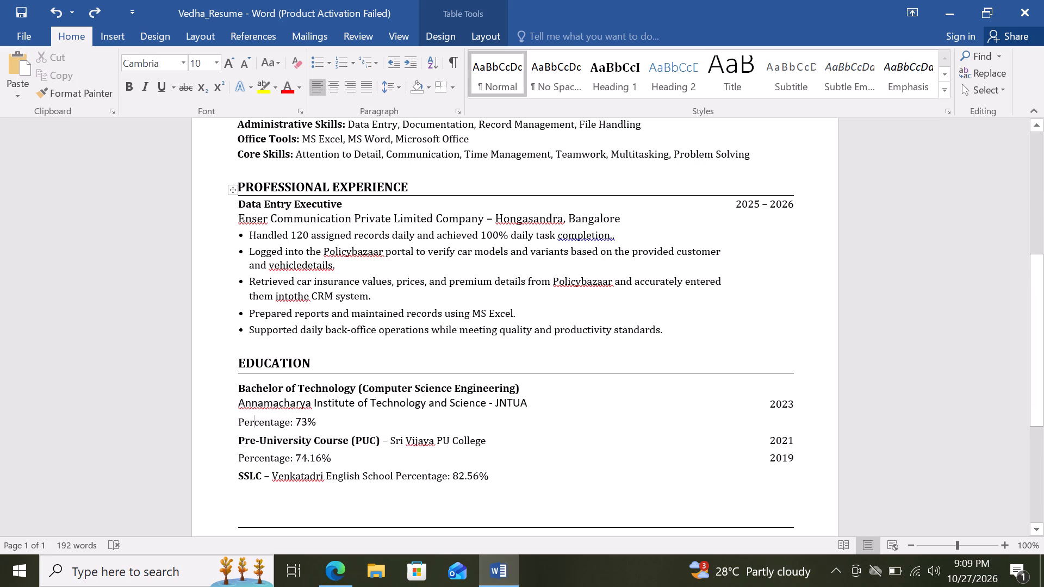
Format the "Annamacharya Institute of Technology and Science - JNTUA" line in Cambria, size 10.
drag(238, 403, 500, 386)
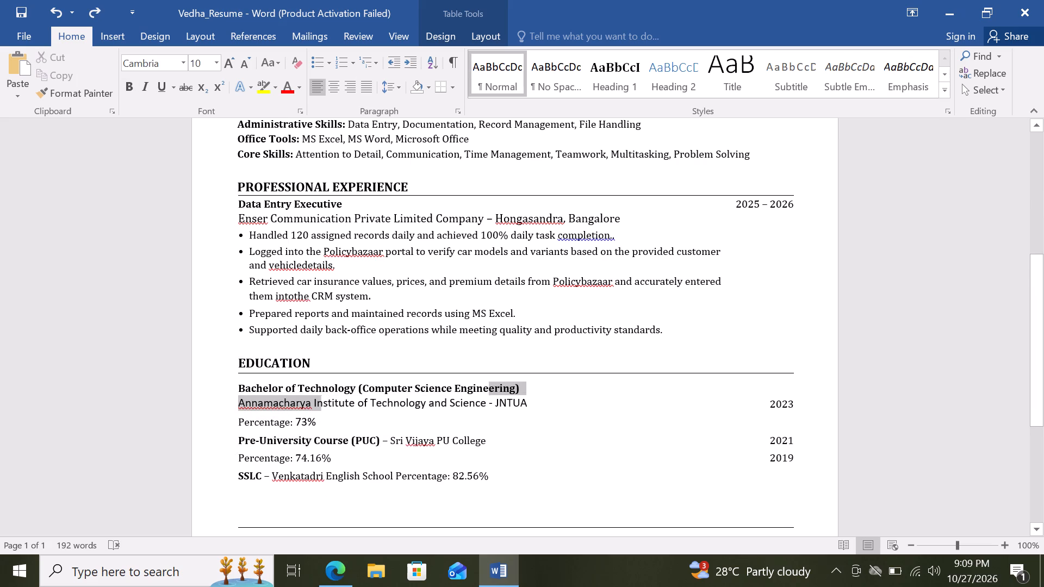
drag(500, 386, 536, 397)
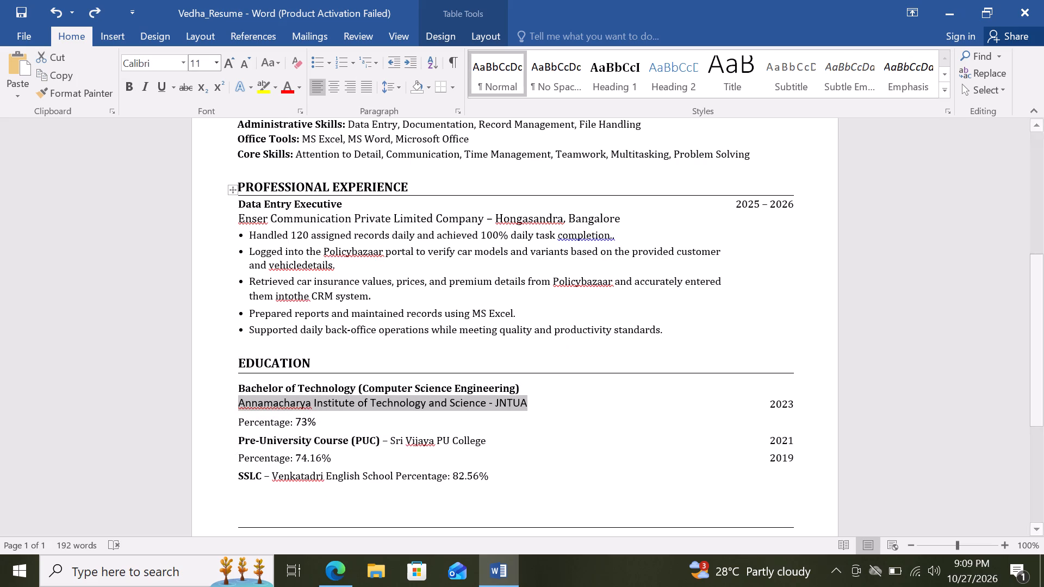
click(154, 67)
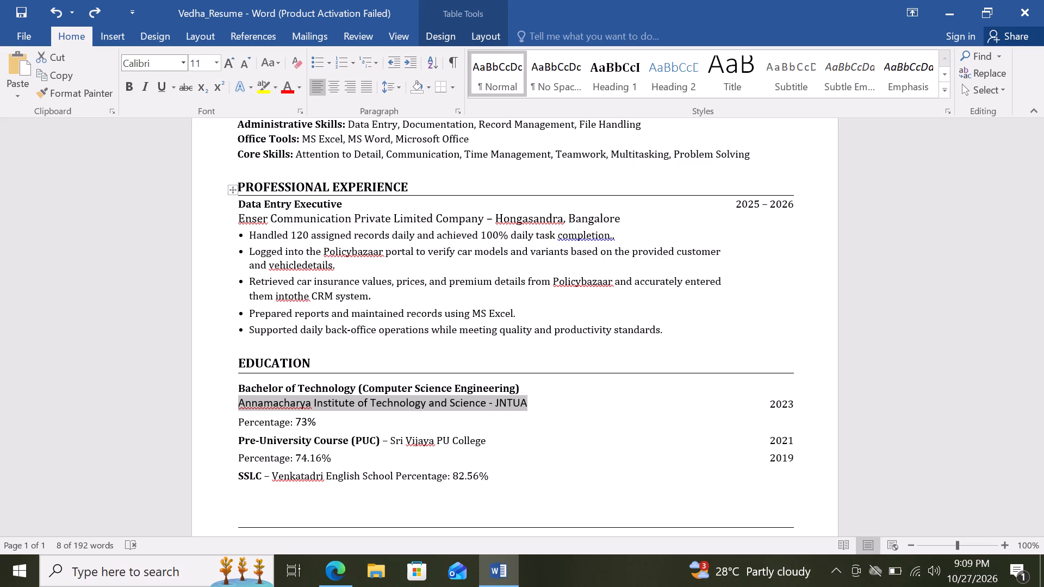
key(BackSpace)
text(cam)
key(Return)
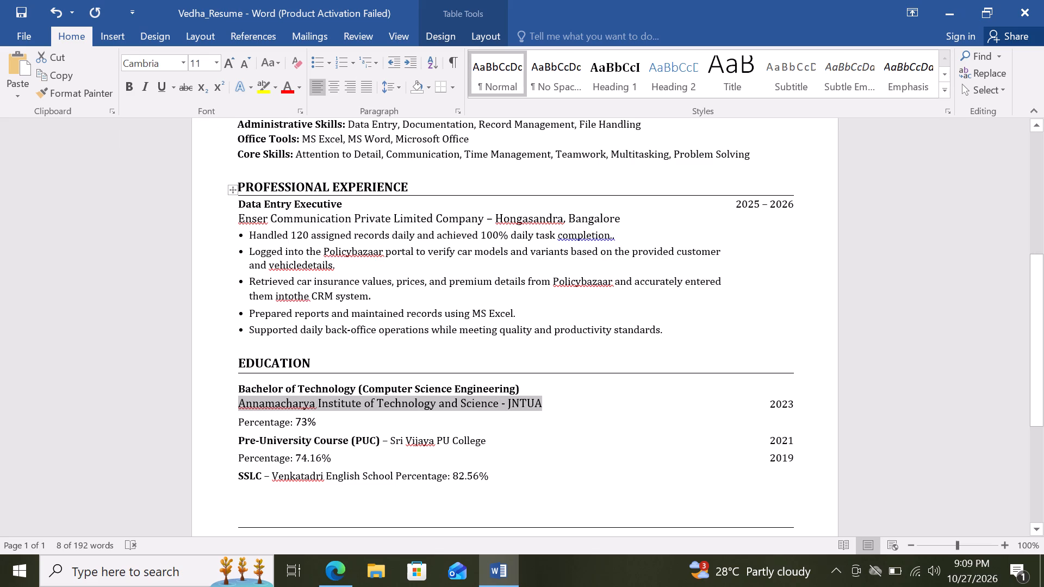
click(206, 64)
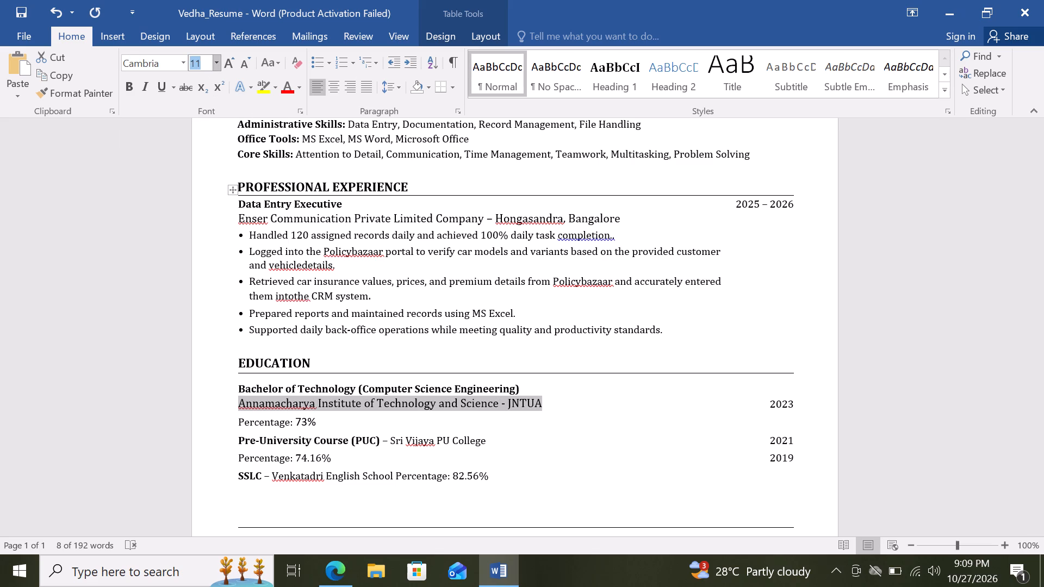
key(BackSpace)
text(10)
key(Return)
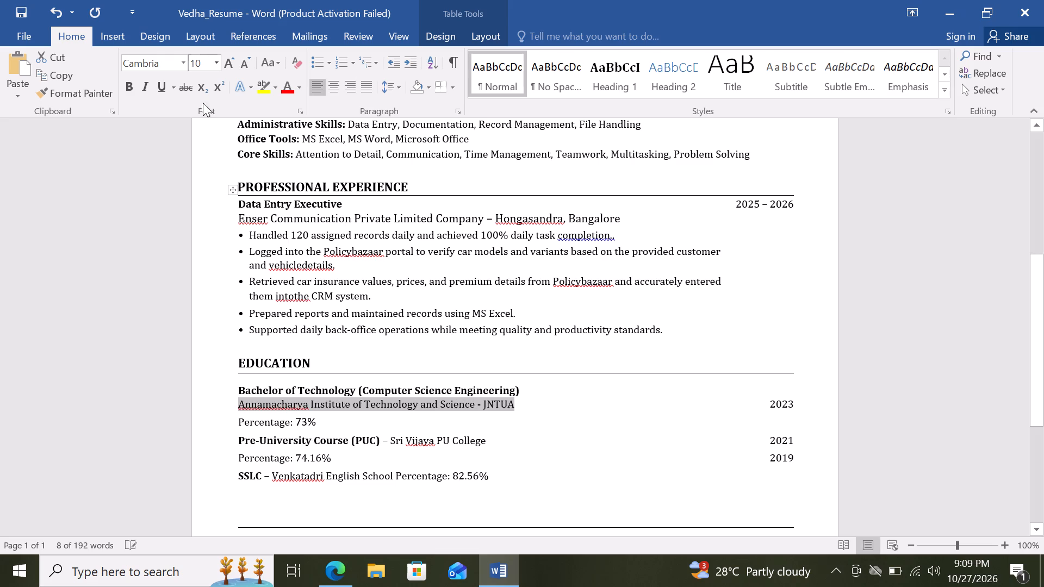
Format the Bachelor of Technology percentage value "73%" in Cambria, size 10.
click(320, 428)
drag(319, 427, 295, 423)
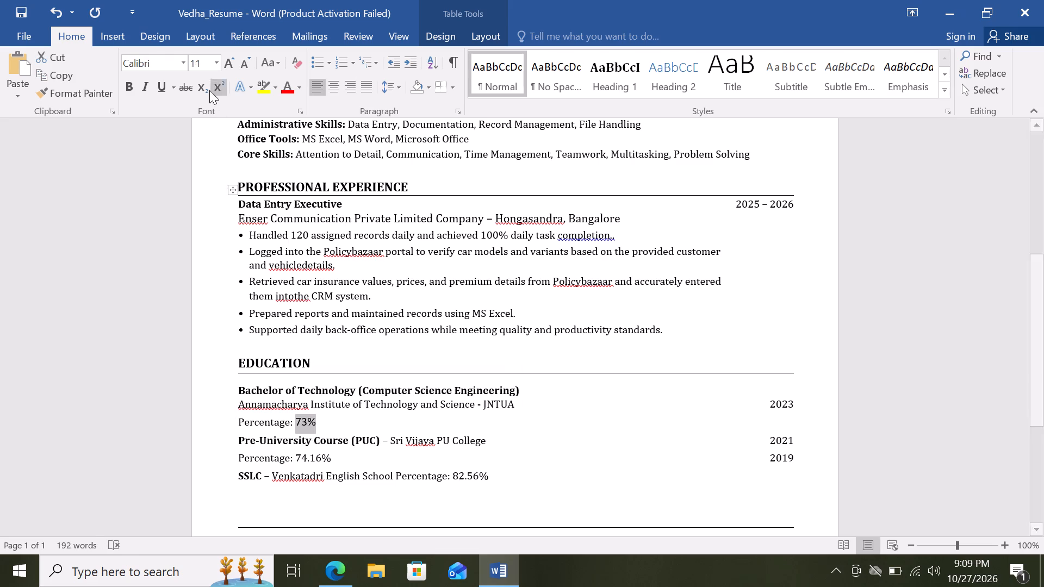
click(164, 62)
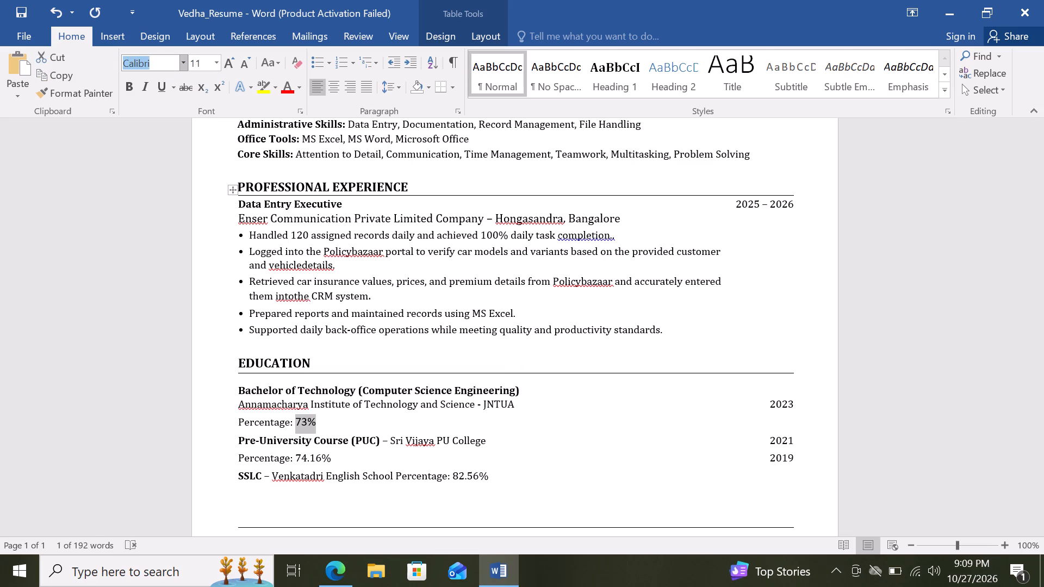
key(BackSpace)
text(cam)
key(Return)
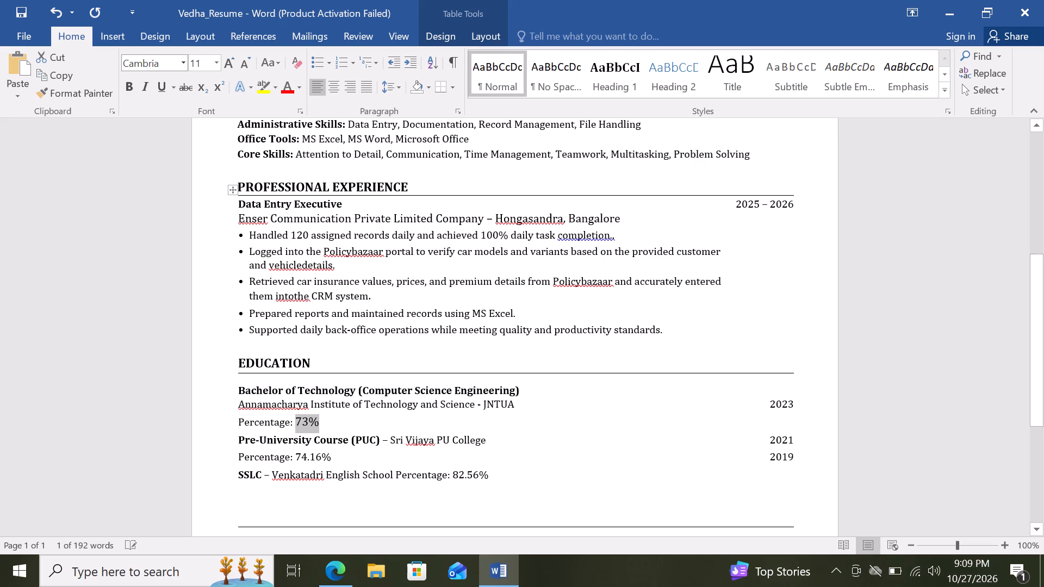
click(206, 64)
key(BackSpace)
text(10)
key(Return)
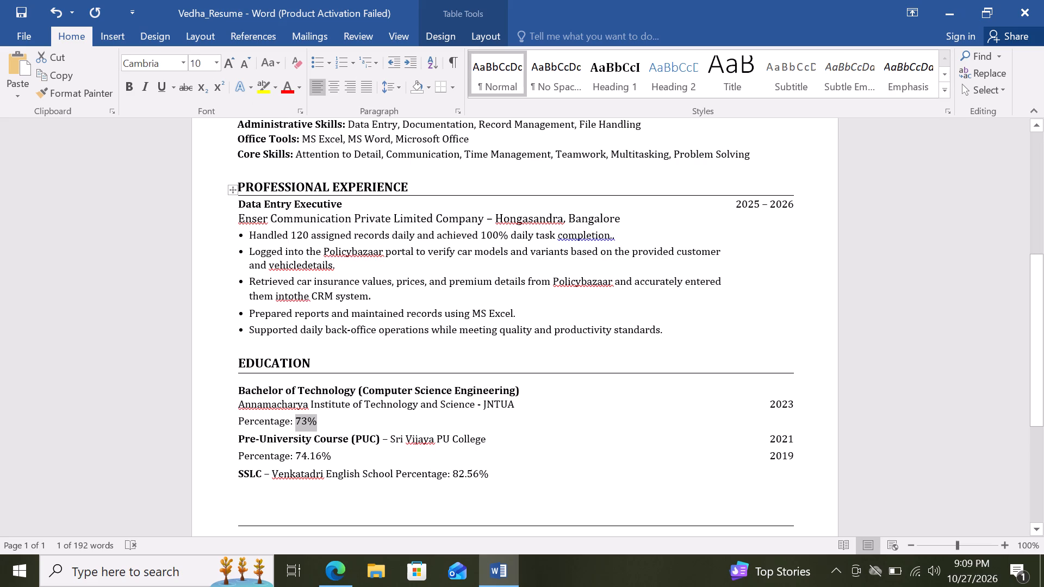
Replace "Pre-University Course (PUC)" in the Word resume with "Intermediate – MPC", copied from Anitha_Resume.pdf.
click(377, 451)
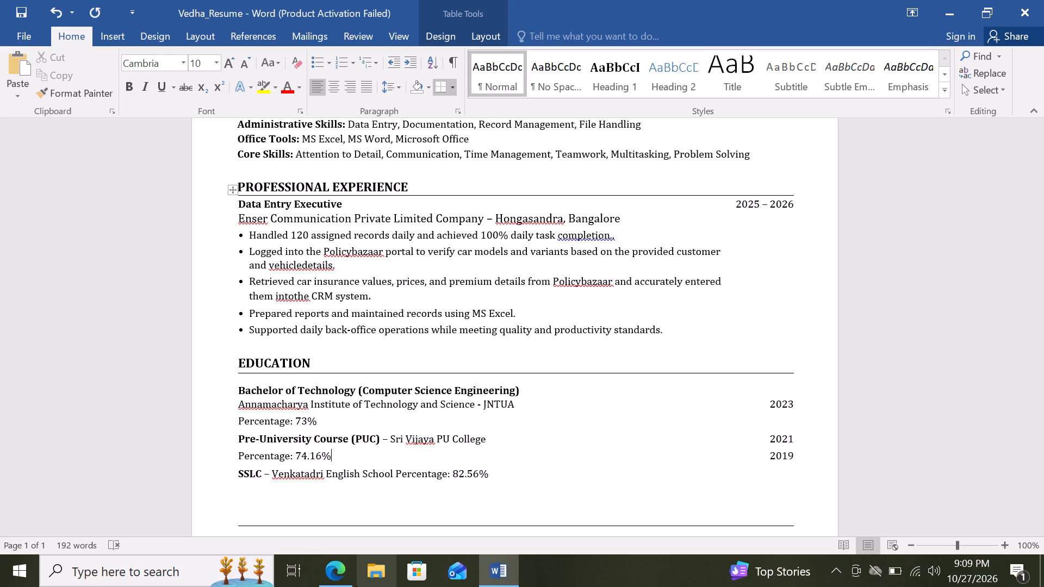
click(356, 586)
click(347, 566)
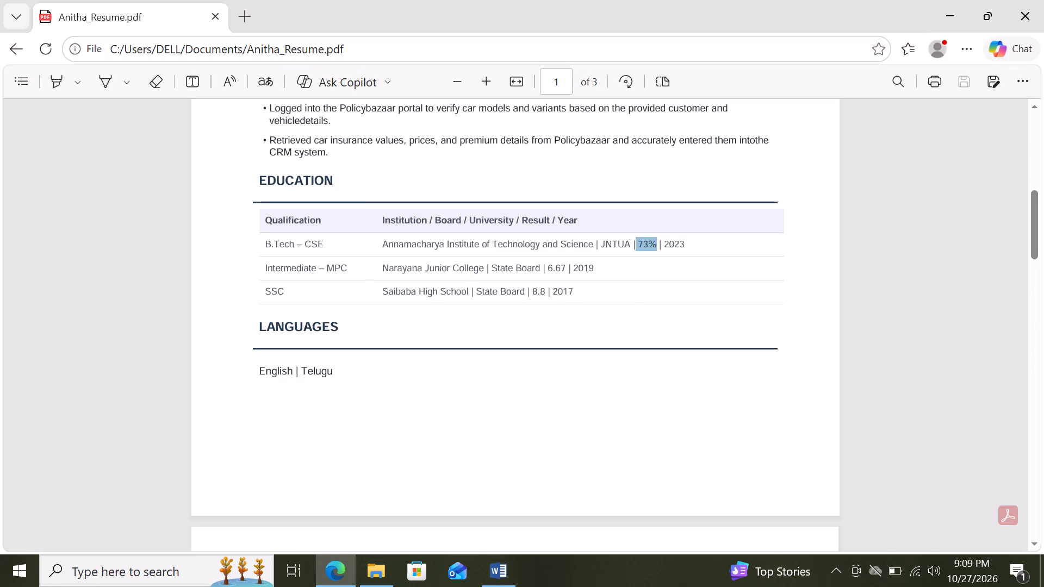
drag(346, 266, 266, 266)
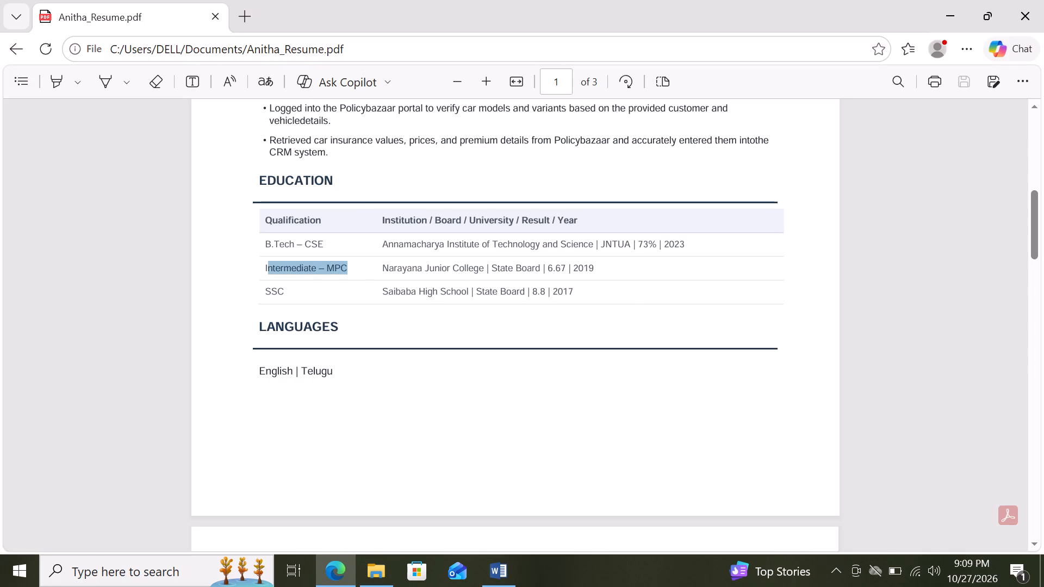
drag(266, 266, 260, 267)
key(ctrl+c)
click(482, 585)
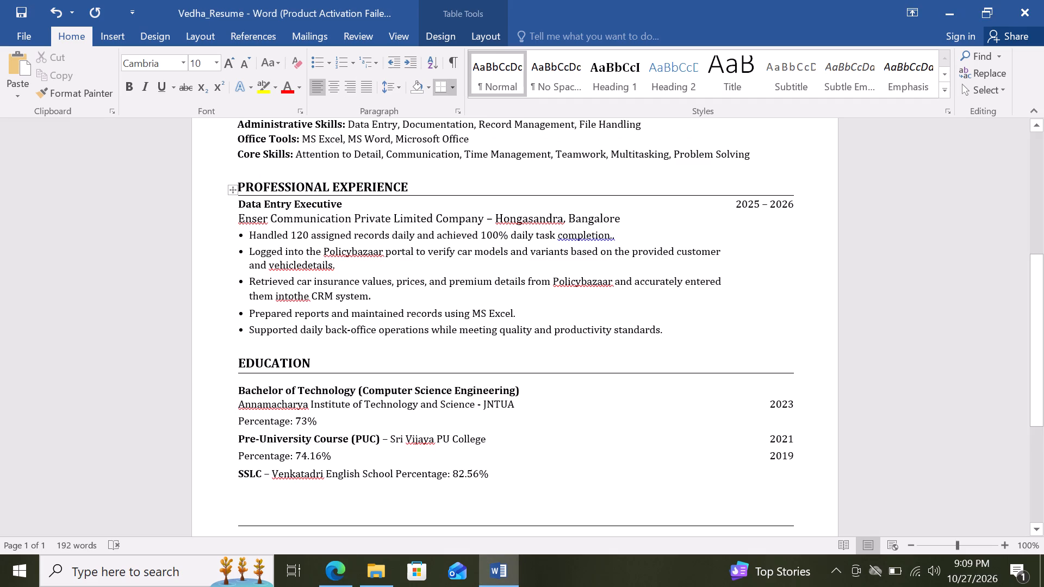
click(350, 444)
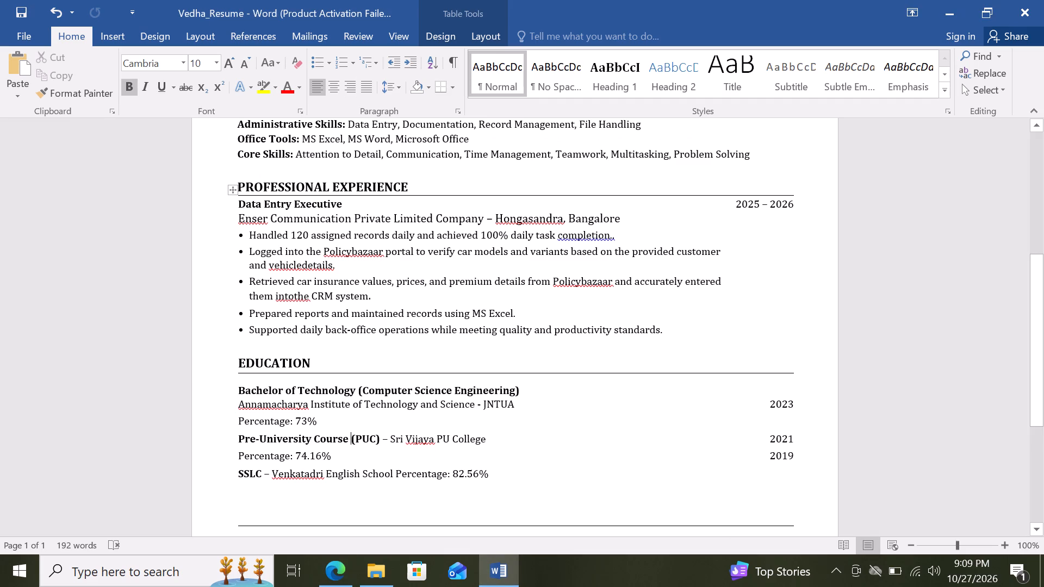
drag(241, 438, 282, 433)
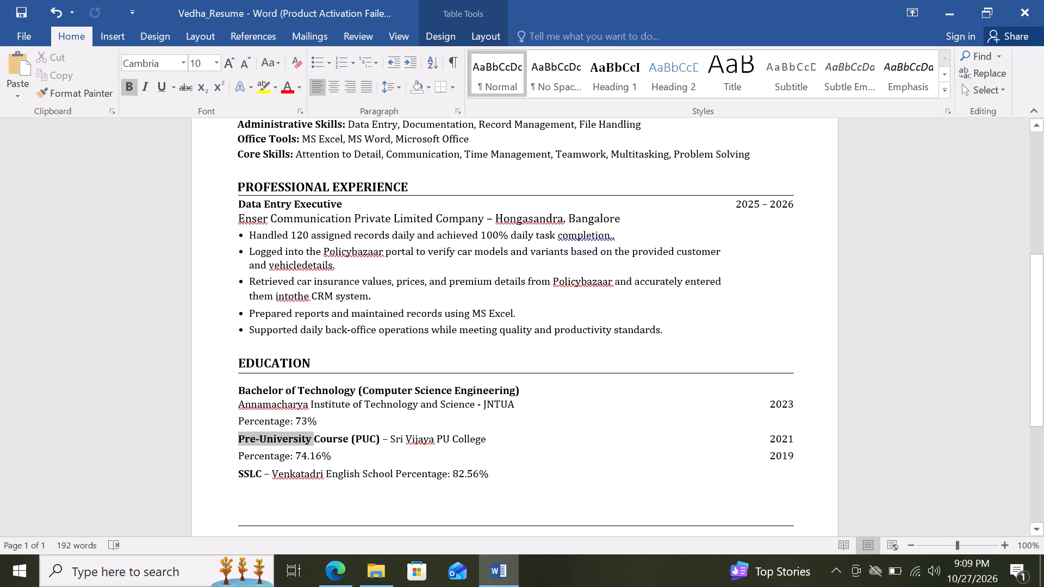
drag(282, 433, 382, 433)
key(BackSpace)
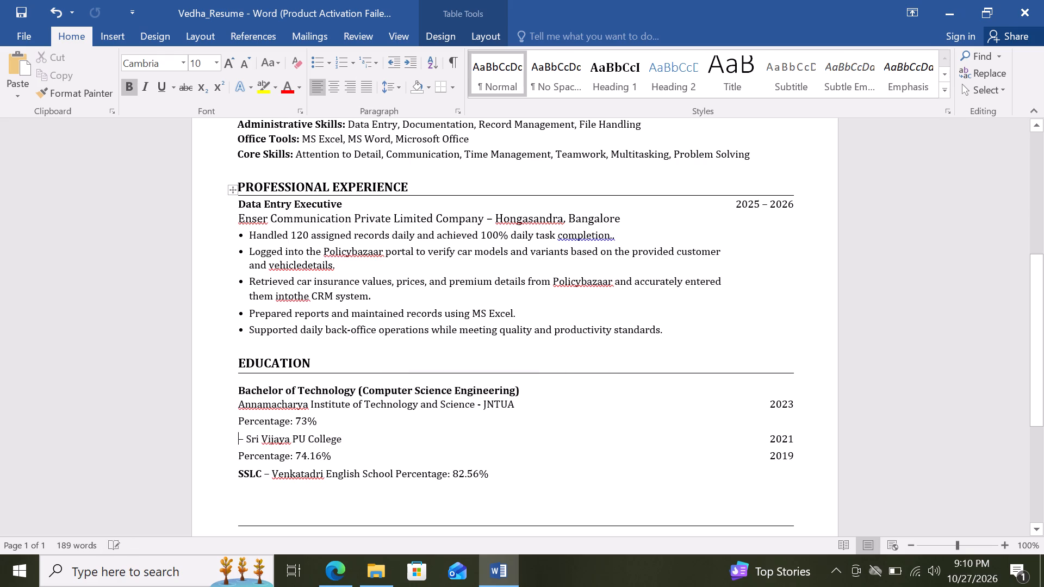
key(ctrl+v)
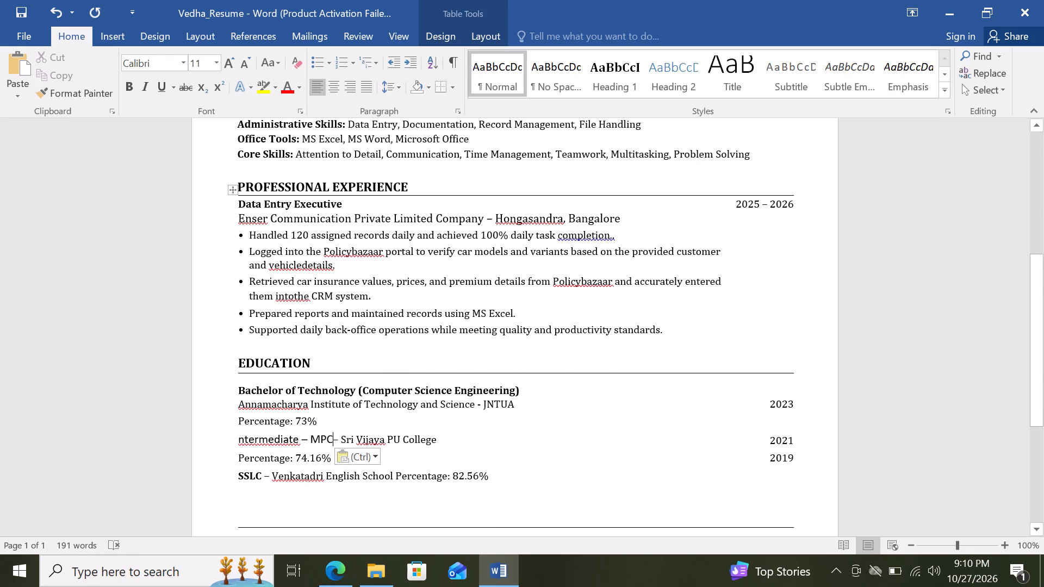
click(239, 442)
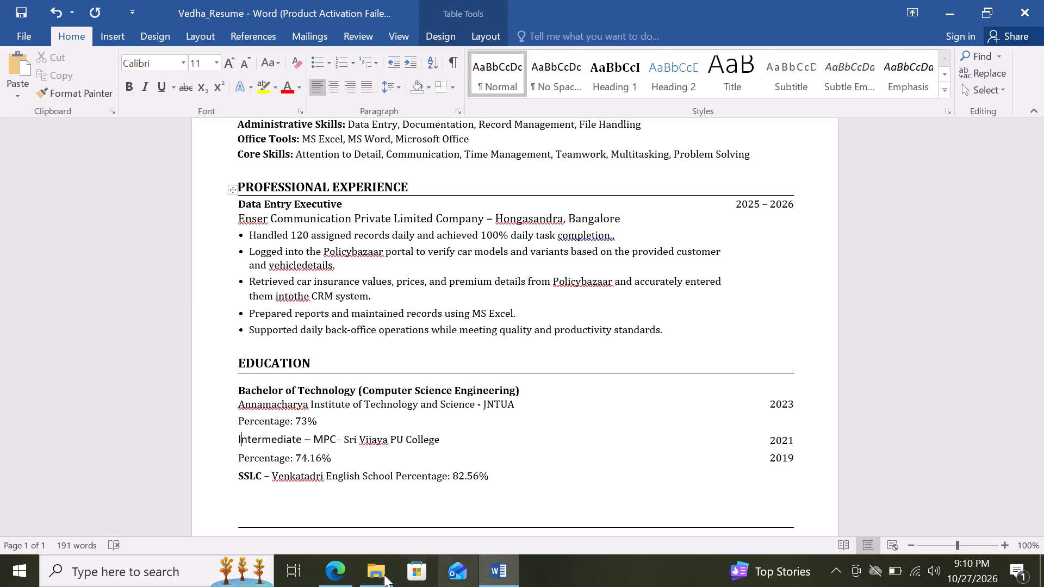
Replace "– Sri Vijaya PU College" with "Narayana Junior College" from Anitha_Resume.pdf, on its own line below "Intermediate – MPC".
click(341, 578)
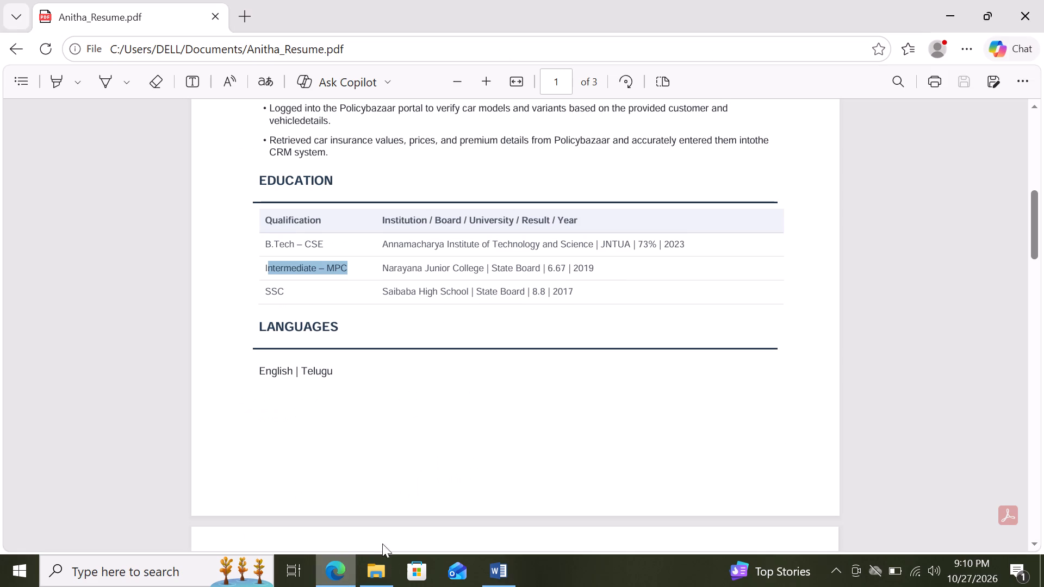
drag(382, 268, 437, 272)
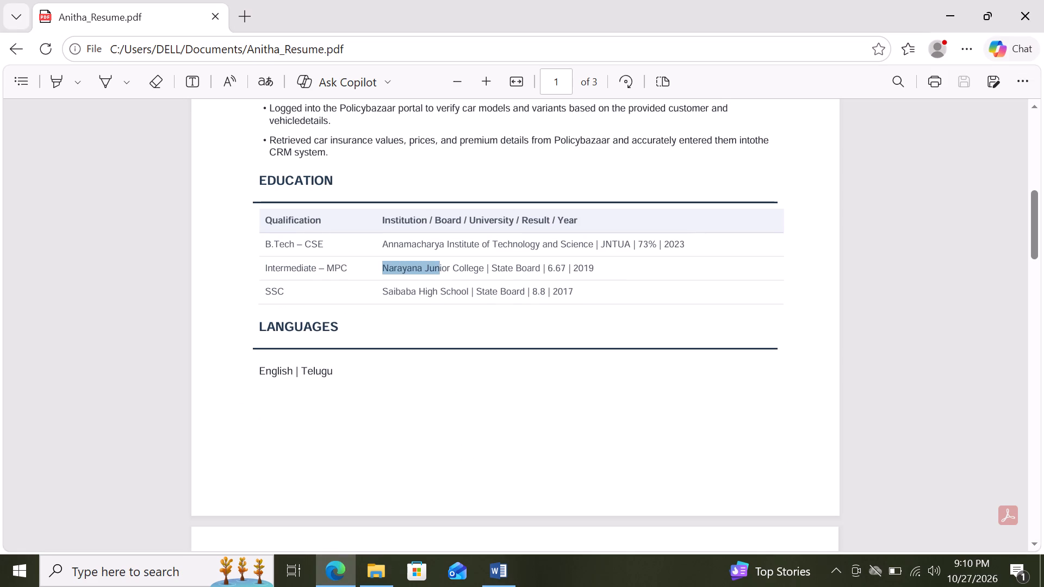
drag(437, 272, 481, 273)
key(ctrl+c)
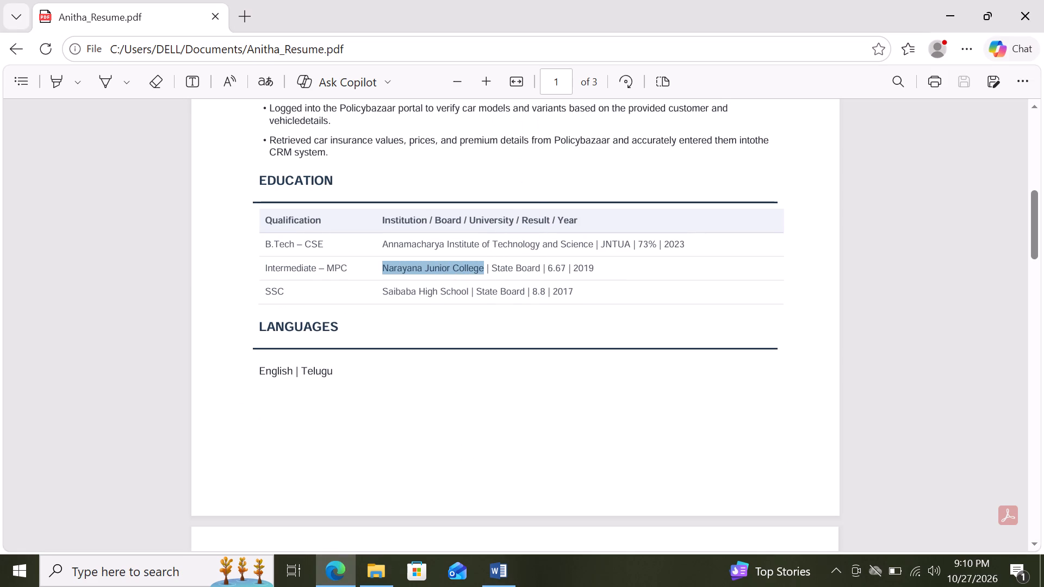
click(502, 585)
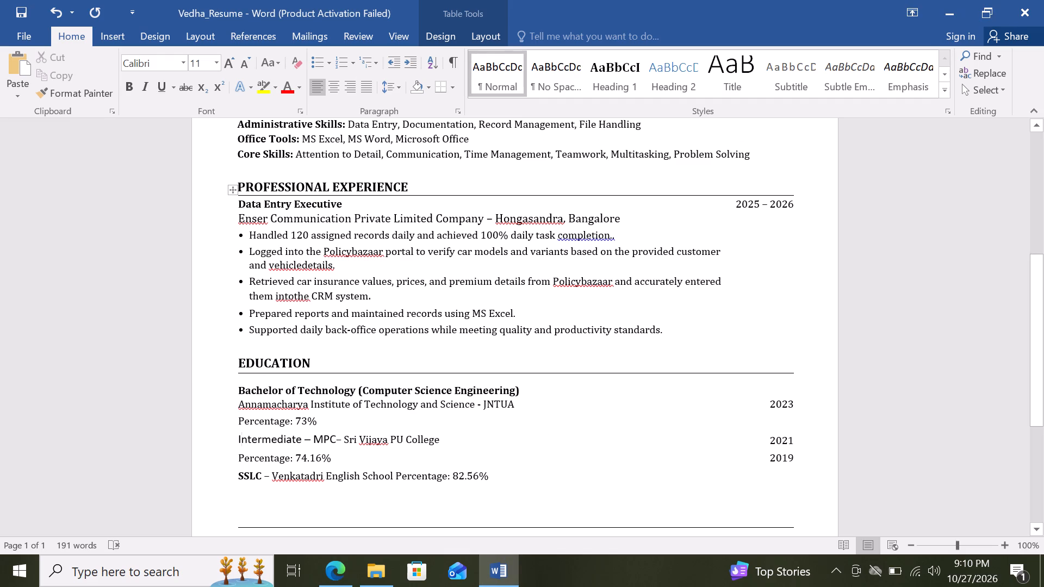
click(337, 439)
drag(337, 439, 434, 435)
key(BackSpace)
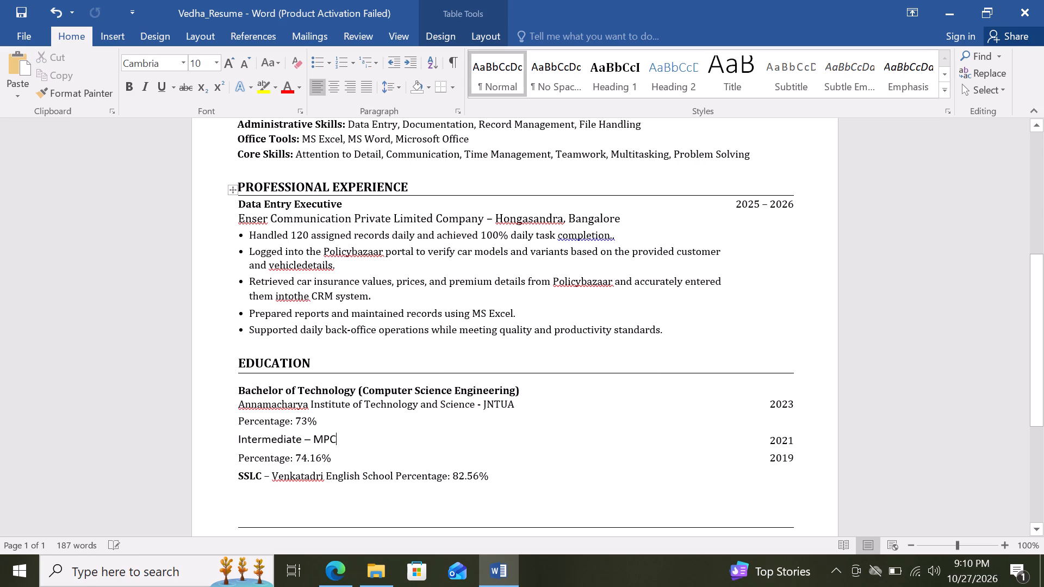
key(Return)
key(ctrl+v)
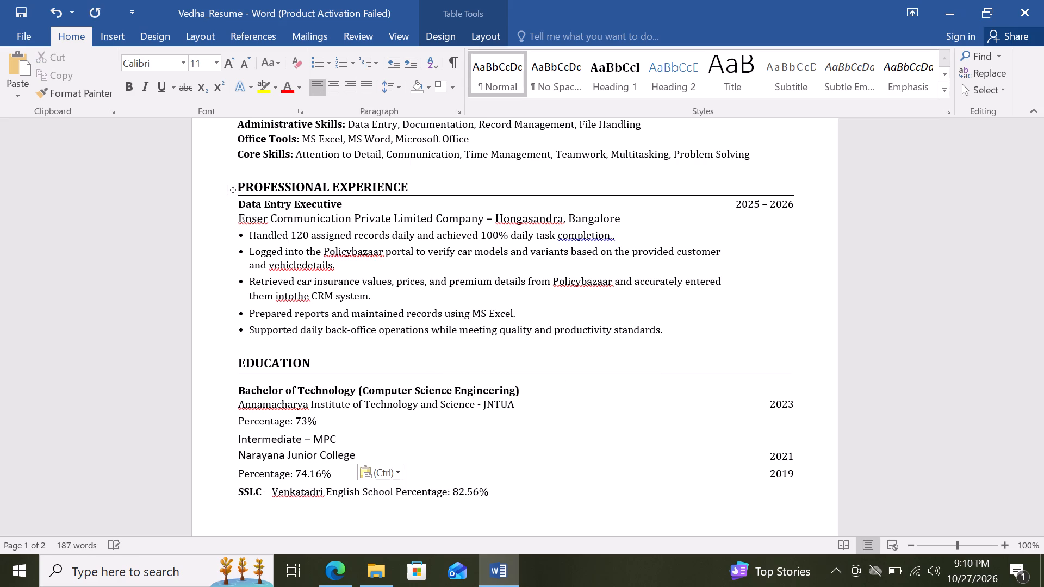
Format the "Intermediate – MPC" and "Narayana Junior College" lines in Cambria, size 10.
drag(238, 439, 374, 451)
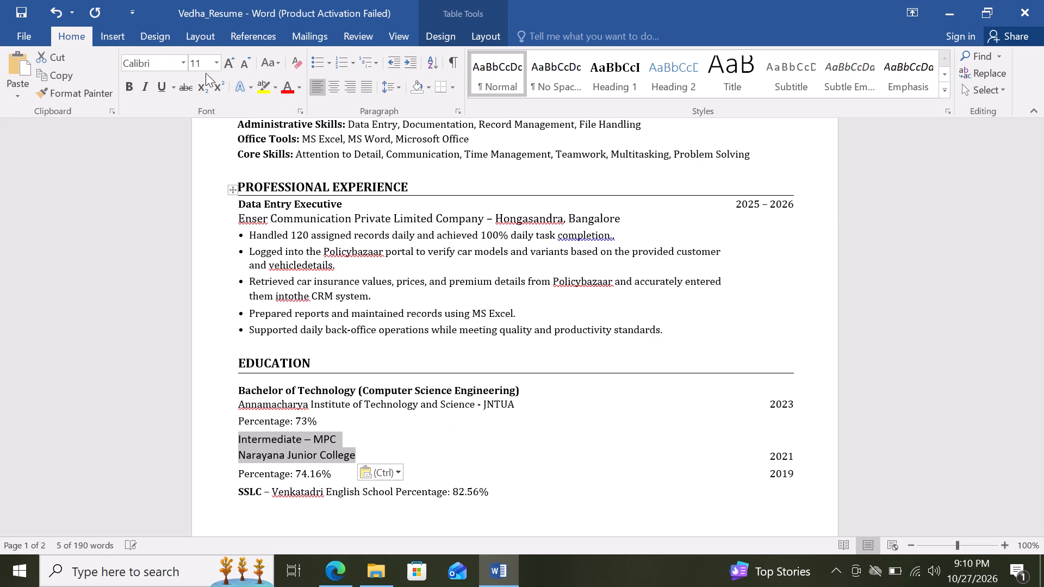
click(176, 63)
key(BackSpace)
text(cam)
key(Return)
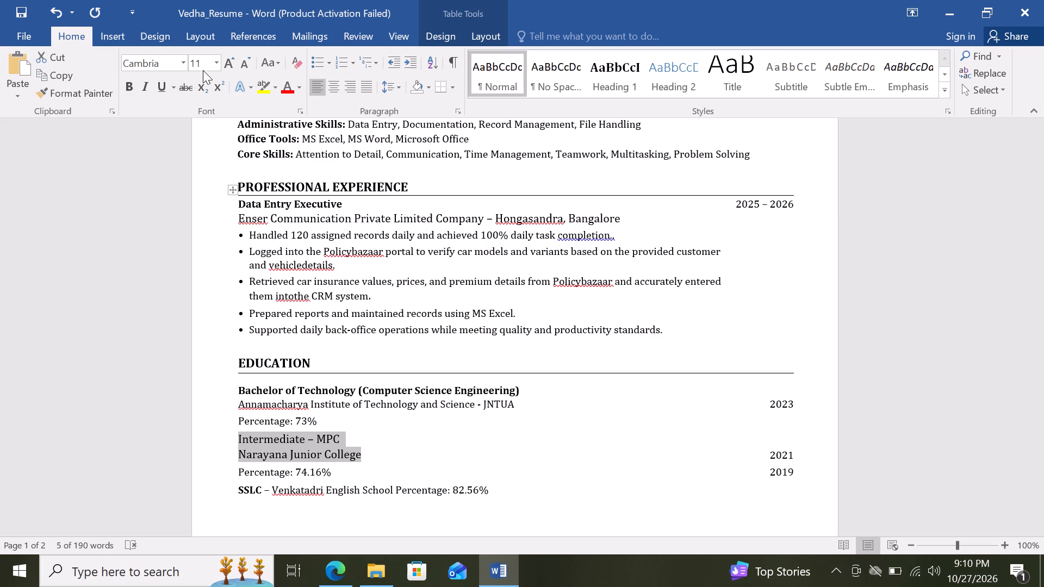
click(201, 66)
key(BackSpace)
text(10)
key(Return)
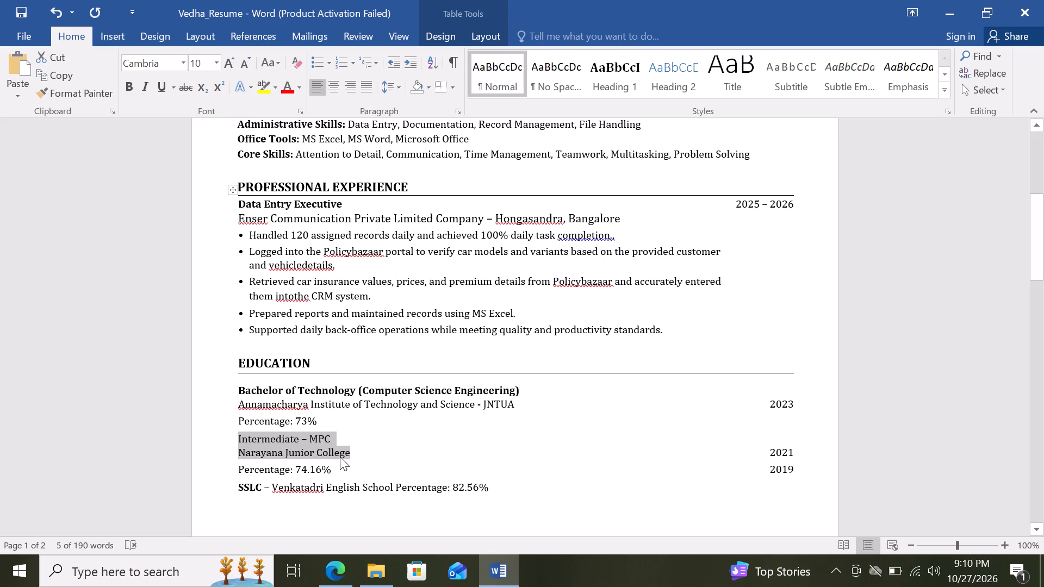
Make the "Intermediate – MPC" heading bold.
click(333, 439)
drag(333, 439, 261, 441)
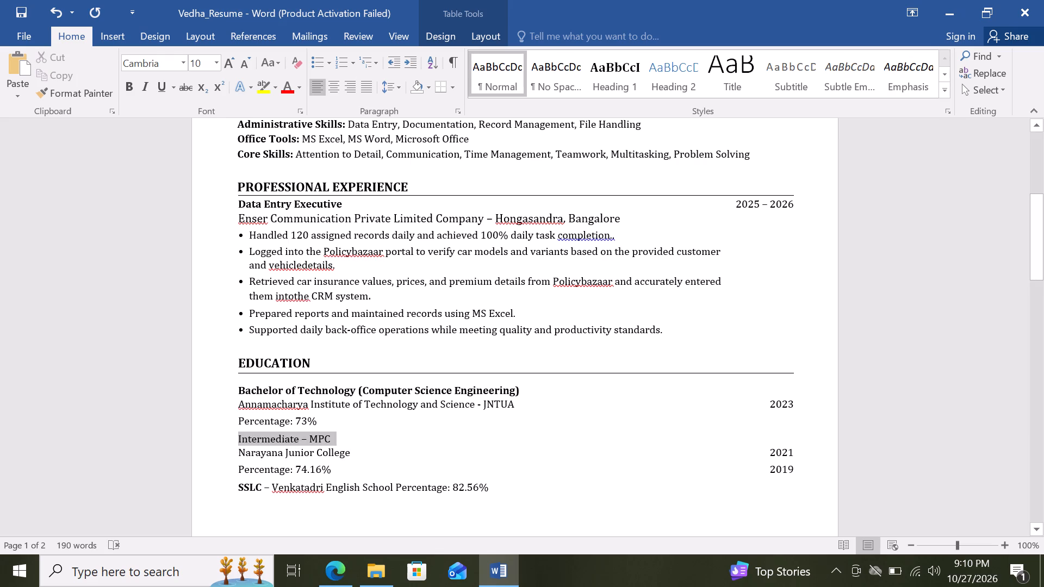
drag(261, 441, 247, 442)
click(122, 87)
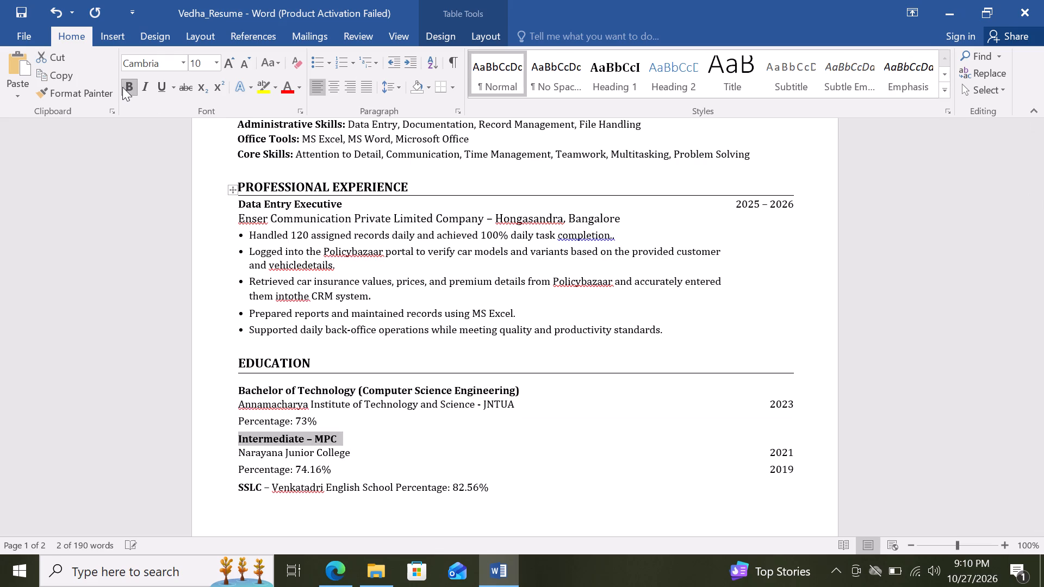
click(374, 463)
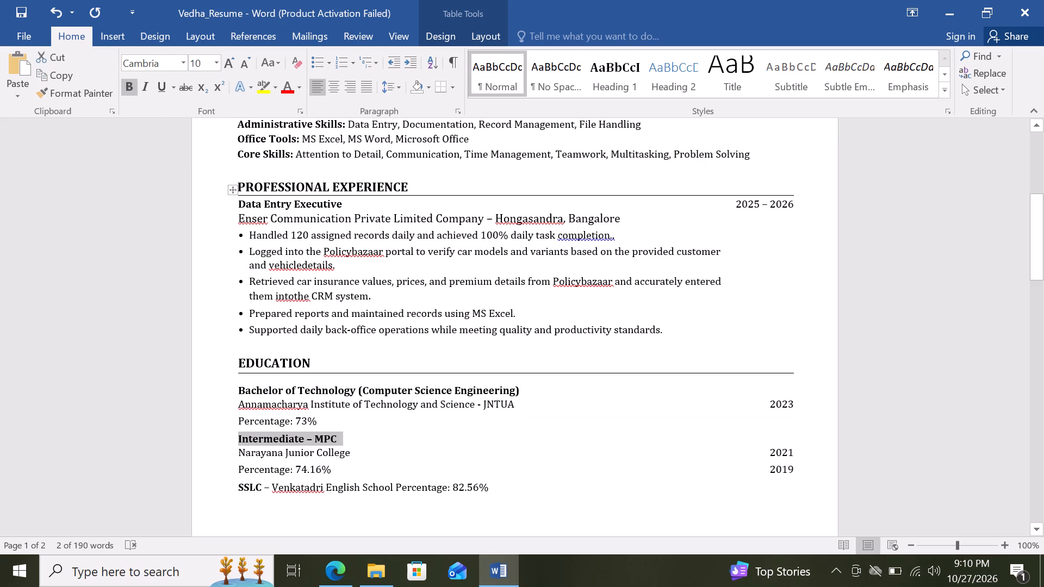
click(336, 570)
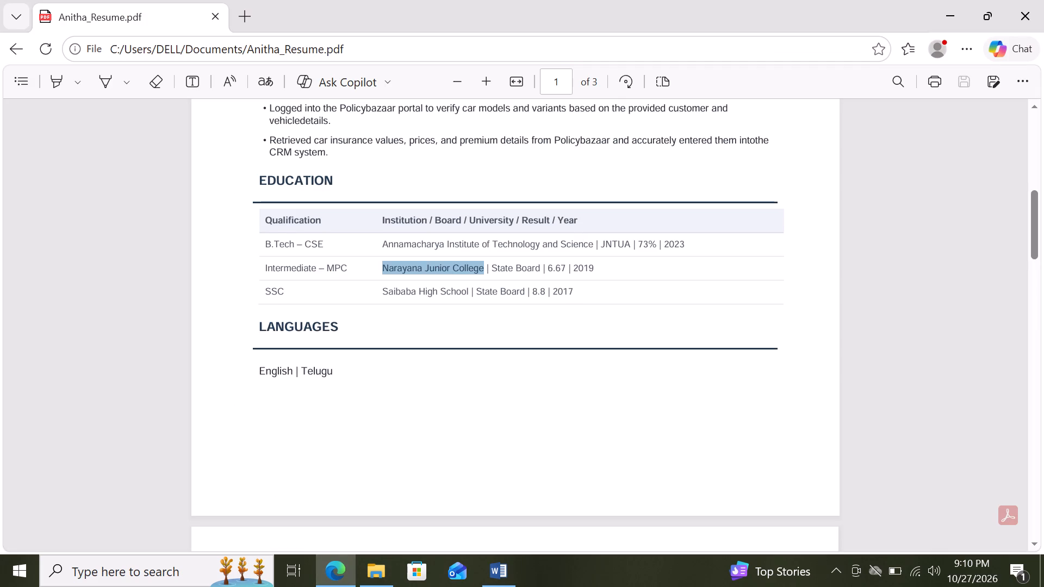
click(493, 570)
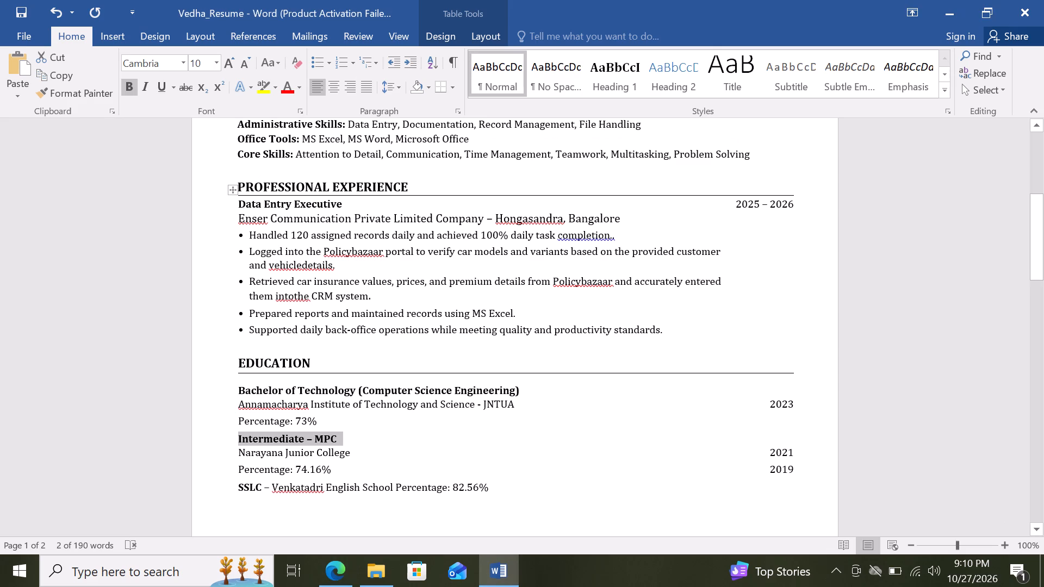
click(333, 473)
drag(333, 473, 300, 471)
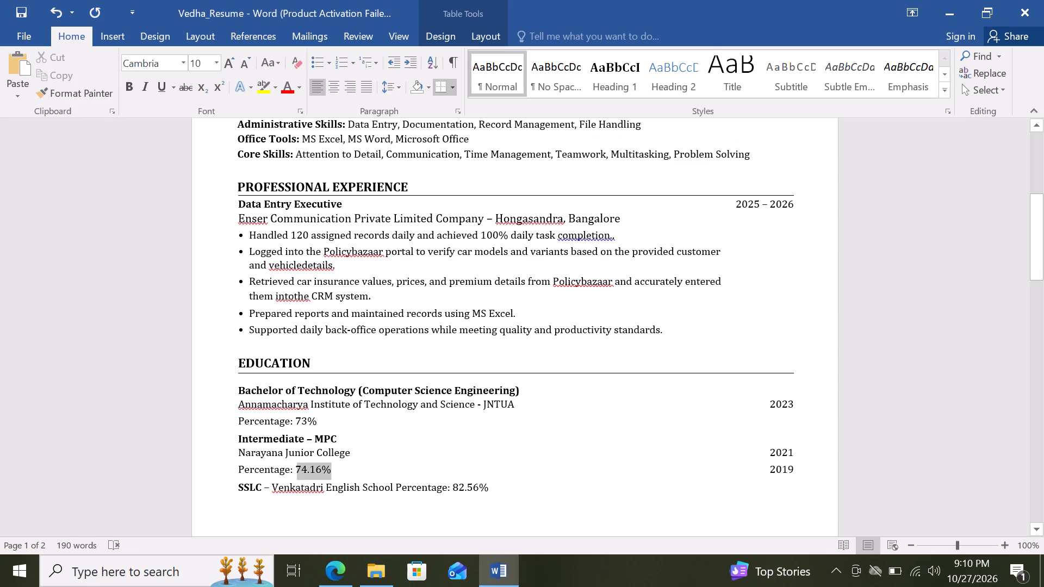
drag(300, 471, 297, 471)
key(BackSpace)
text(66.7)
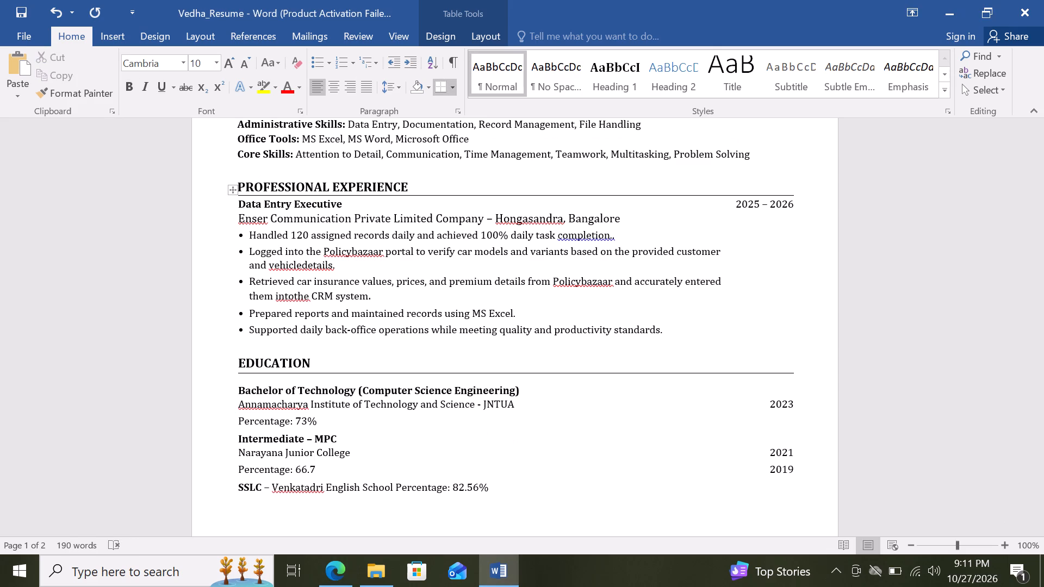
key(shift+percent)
click(344, 575)
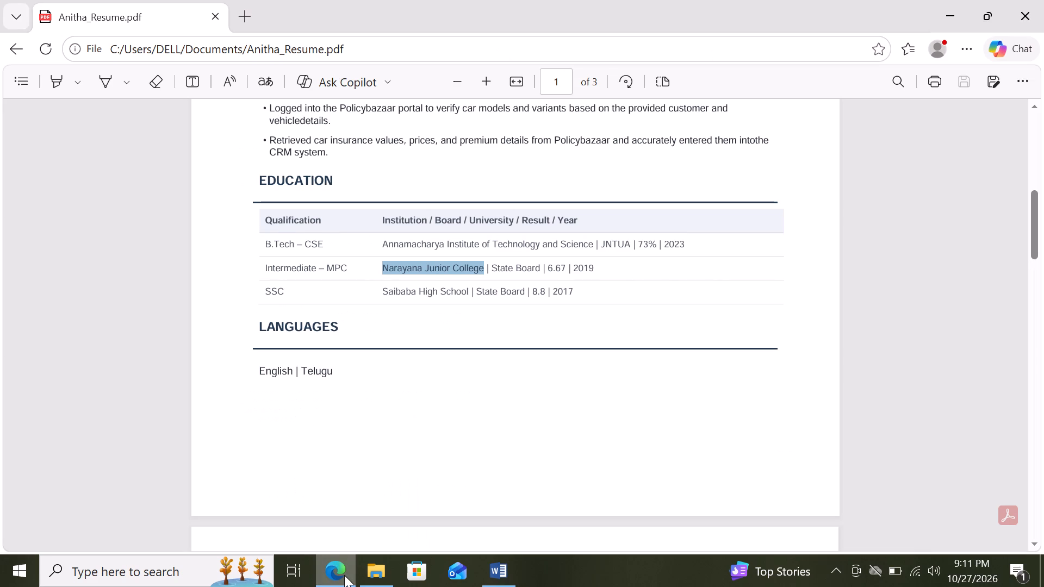
click(582, 420)
click(494, 576)
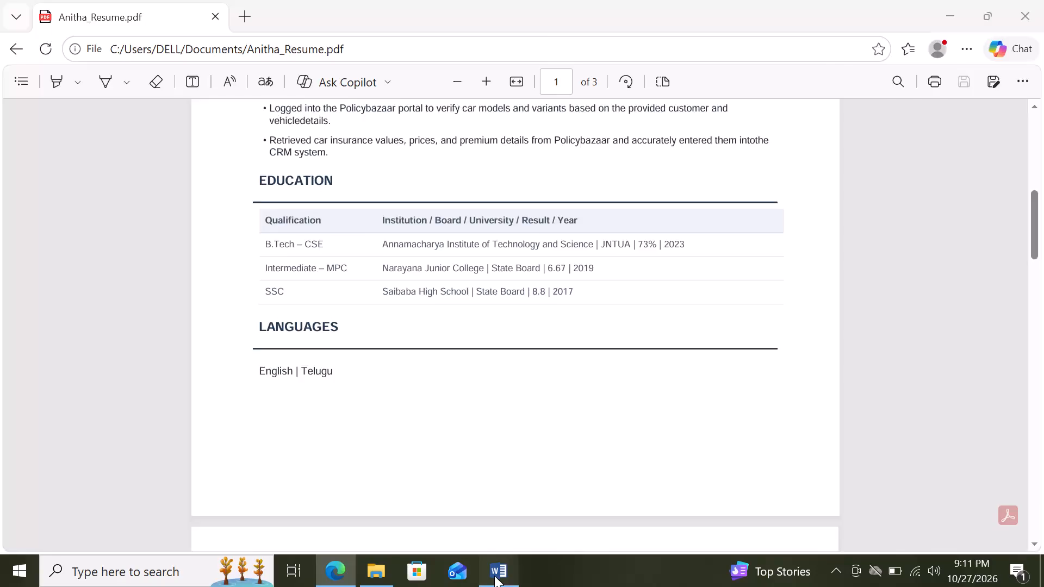
double_click(792, 453)
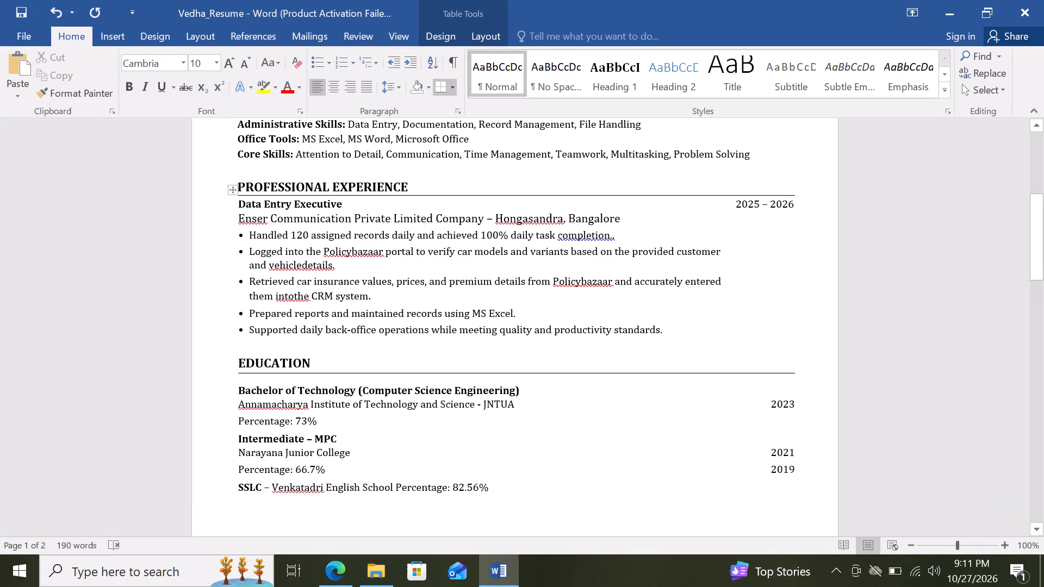
click(791, 451)
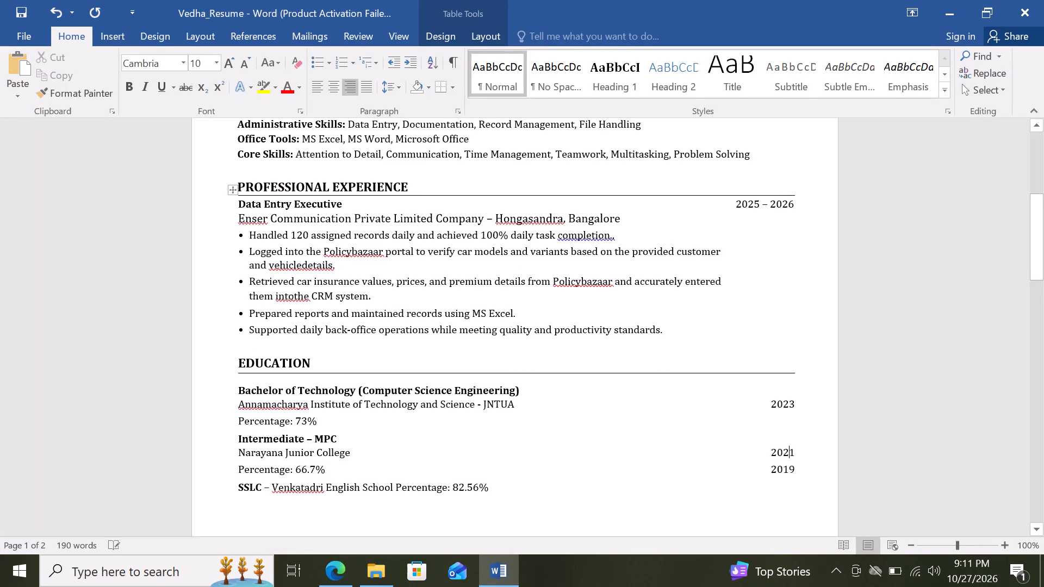
key(Right)
key(BackSpace)
key(BackSpace)
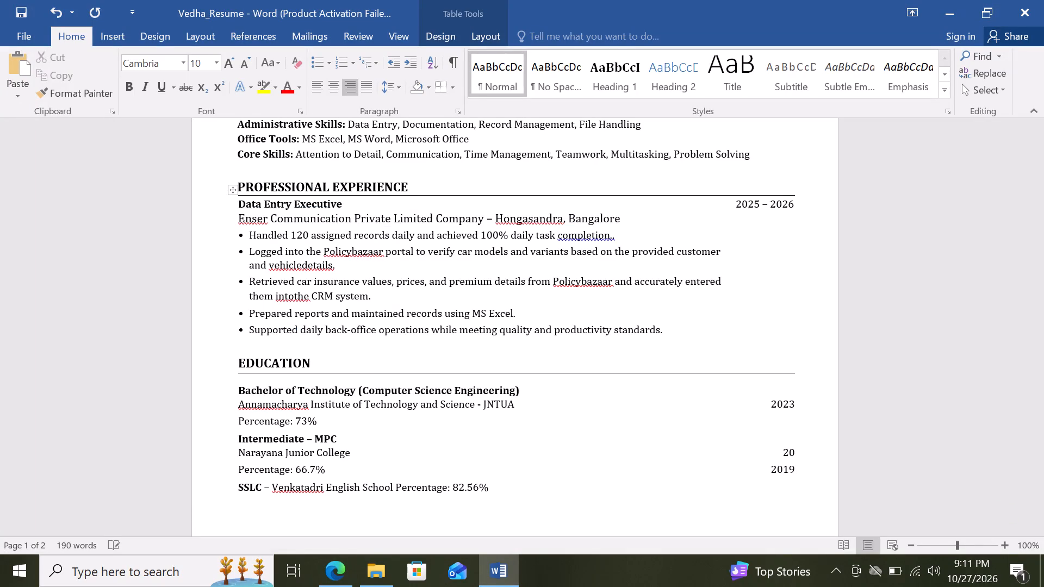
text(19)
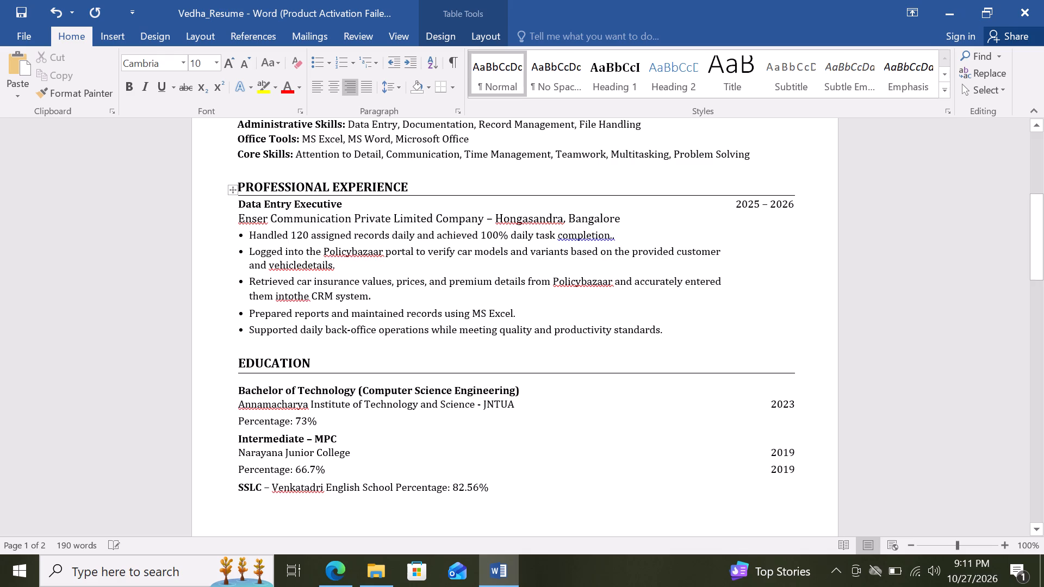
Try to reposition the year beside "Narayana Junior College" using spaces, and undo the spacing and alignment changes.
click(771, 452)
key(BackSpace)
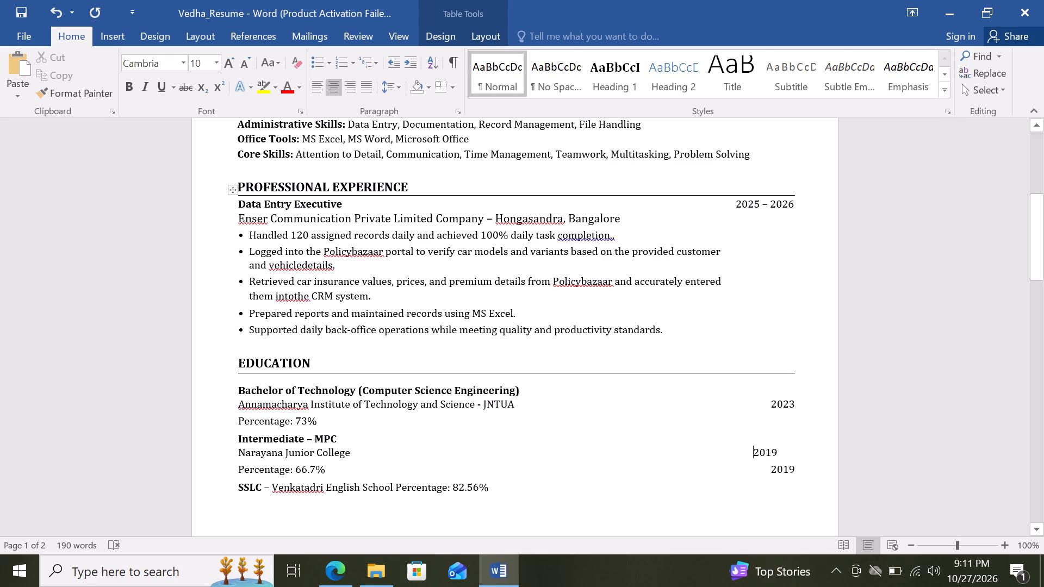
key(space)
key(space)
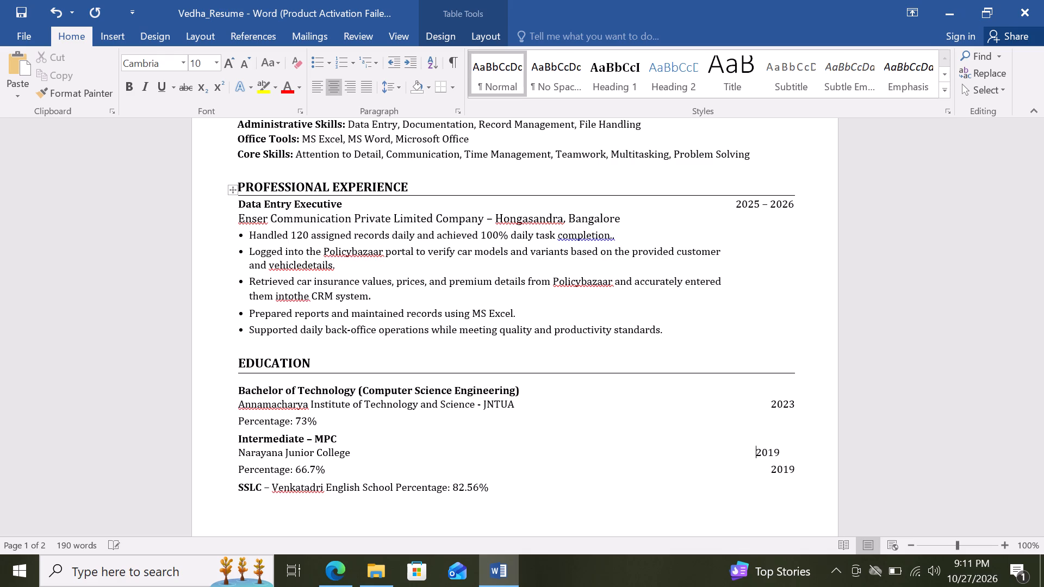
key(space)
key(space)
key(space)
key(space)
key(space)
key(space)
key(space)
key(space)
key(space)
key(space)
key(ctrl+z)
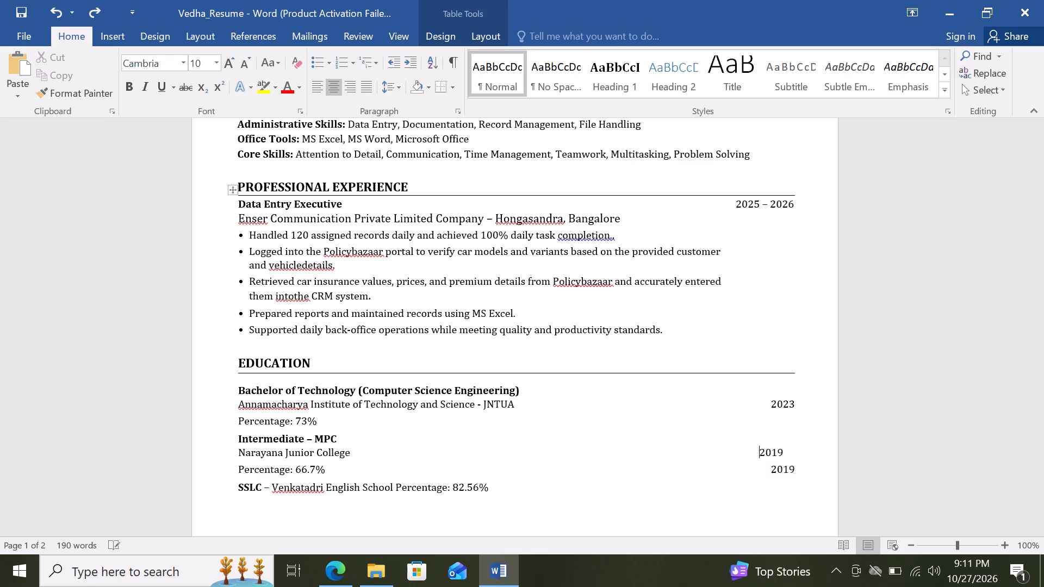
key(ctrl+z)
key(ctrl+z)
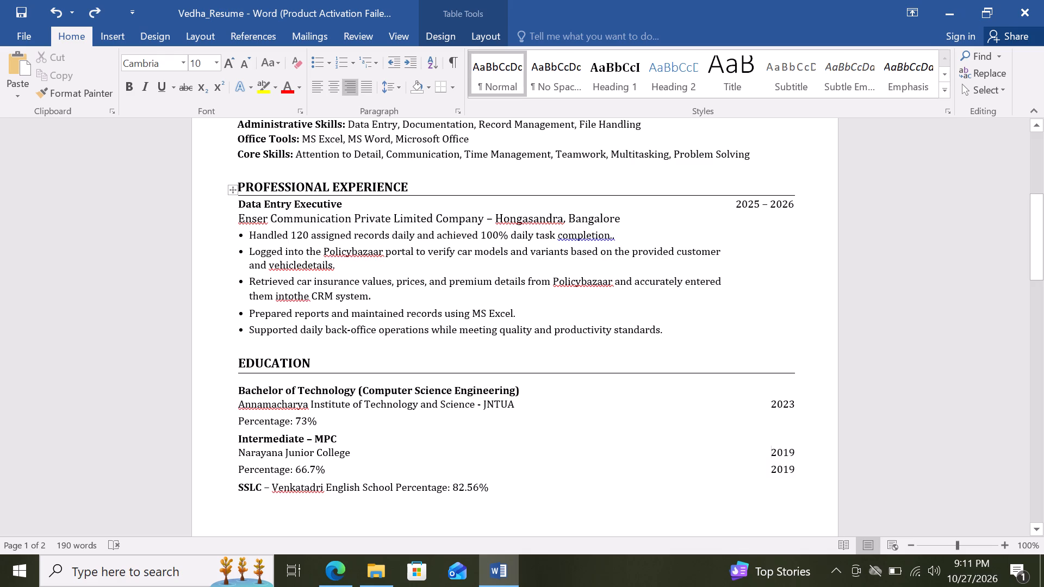
Delete the extra year 2019 beside the "Percentage: 66.7%" line.
click(801, 471)
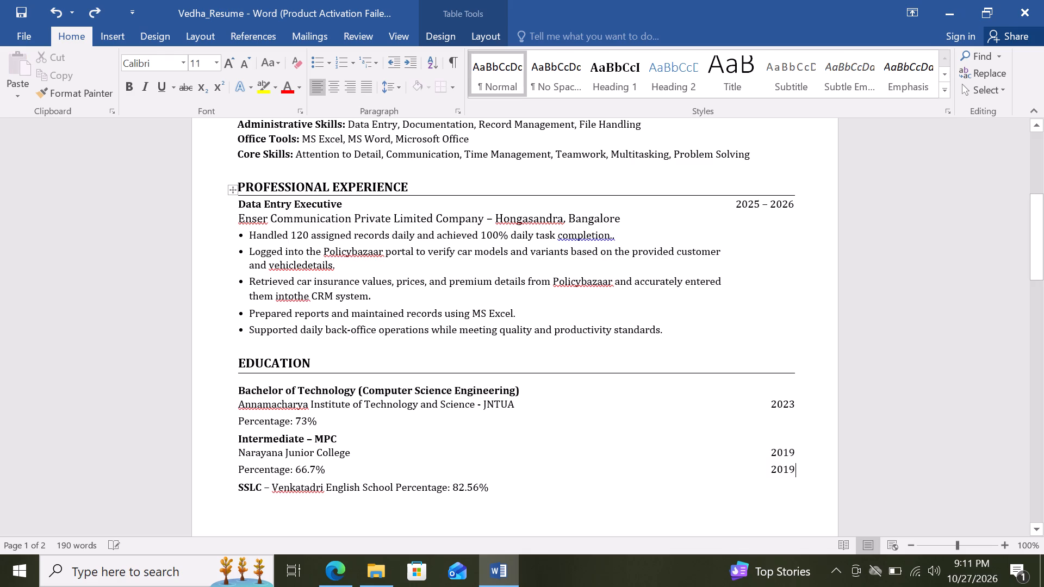
key(BackSpace)
key(BackSpace)
key(BackSpace)
key(BackSpace)
key(BackSpace)
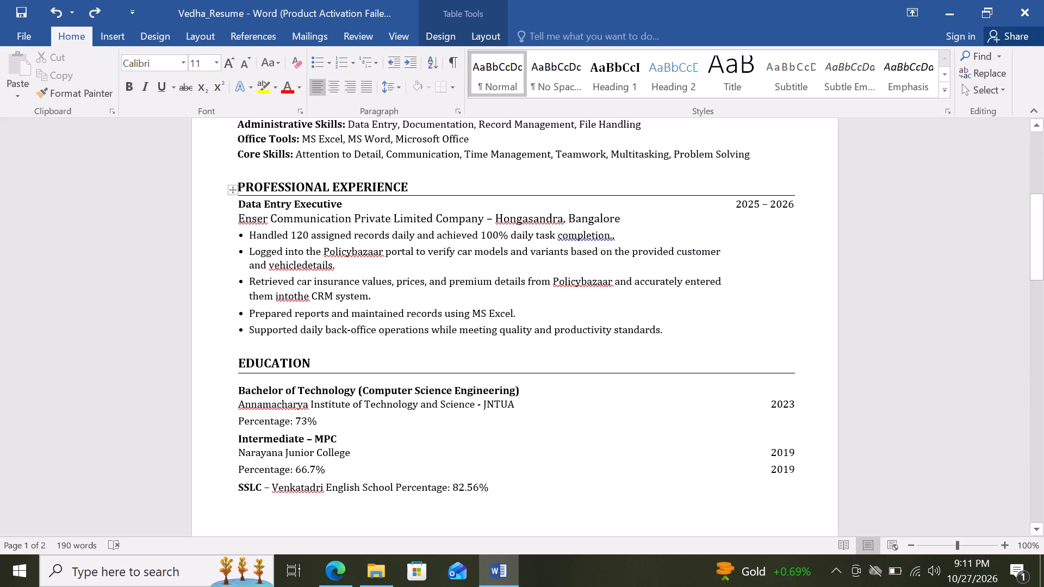
click(791, 470)
key(Right)
key(BackSpace)
key(BackSpace)
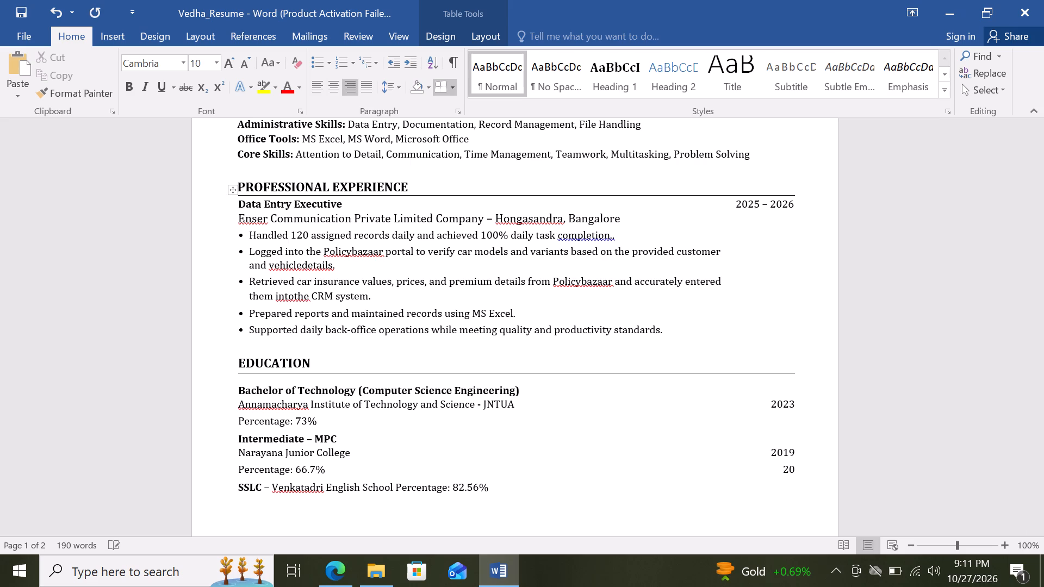
key(BackSpace)
key(BackSpace)
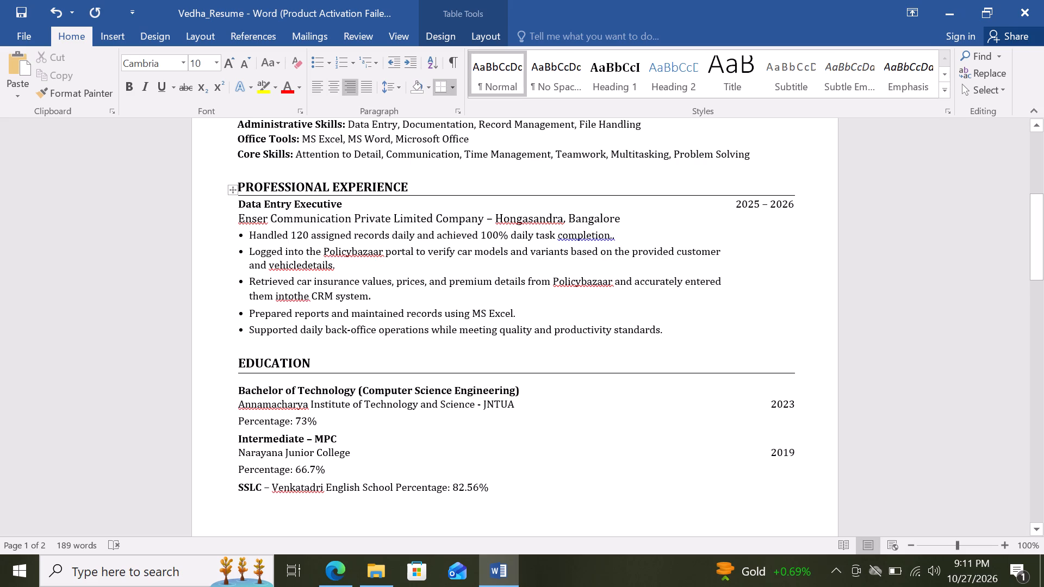
scroll(302, 517, down, 4)
scroll(302, 517, right, 1)
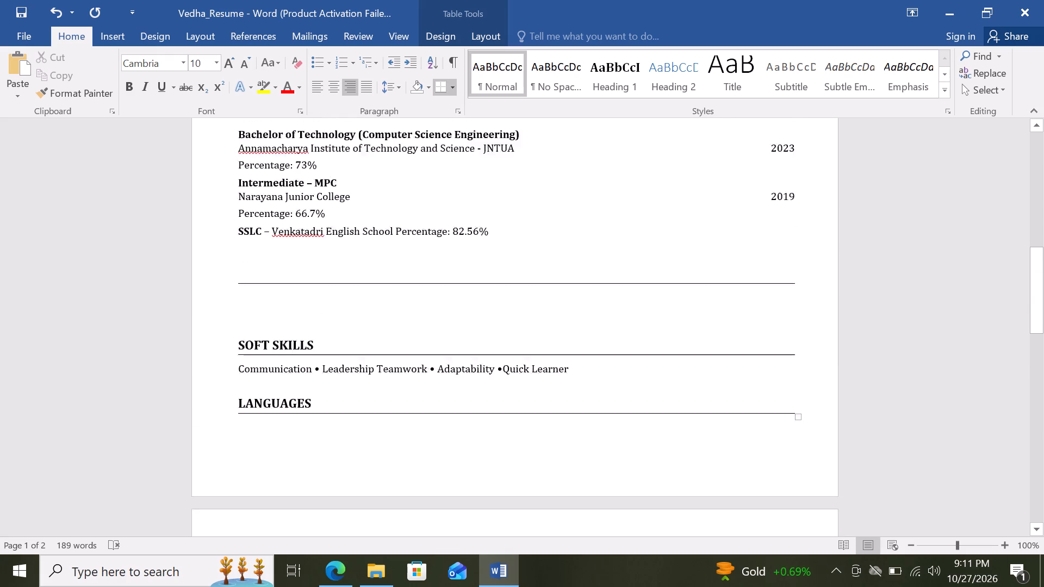
scroll(302, 517, down, 1)
scroll(302, 517, up, 1)
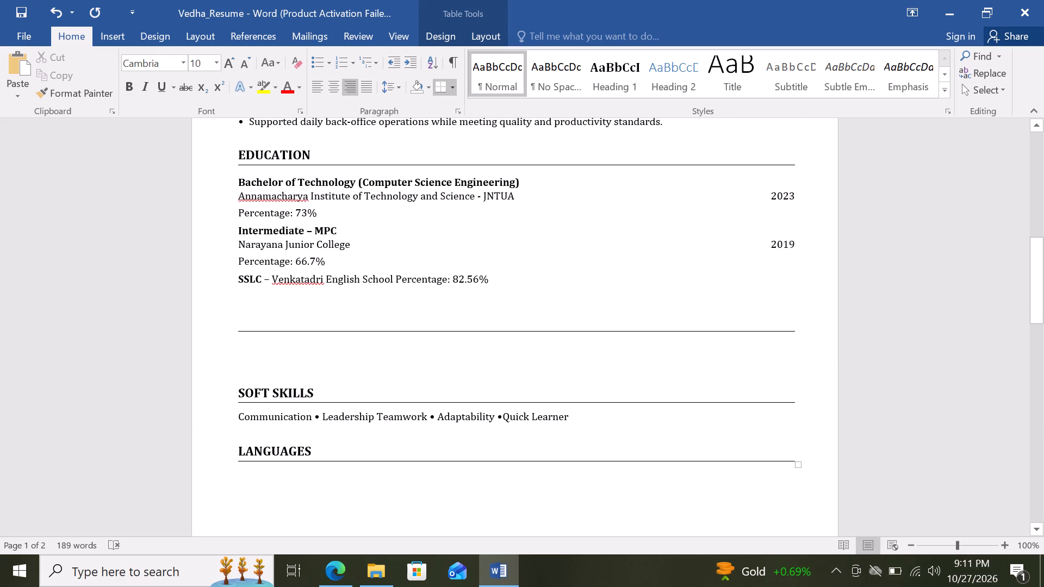
scroll(302, 517, down, 1)
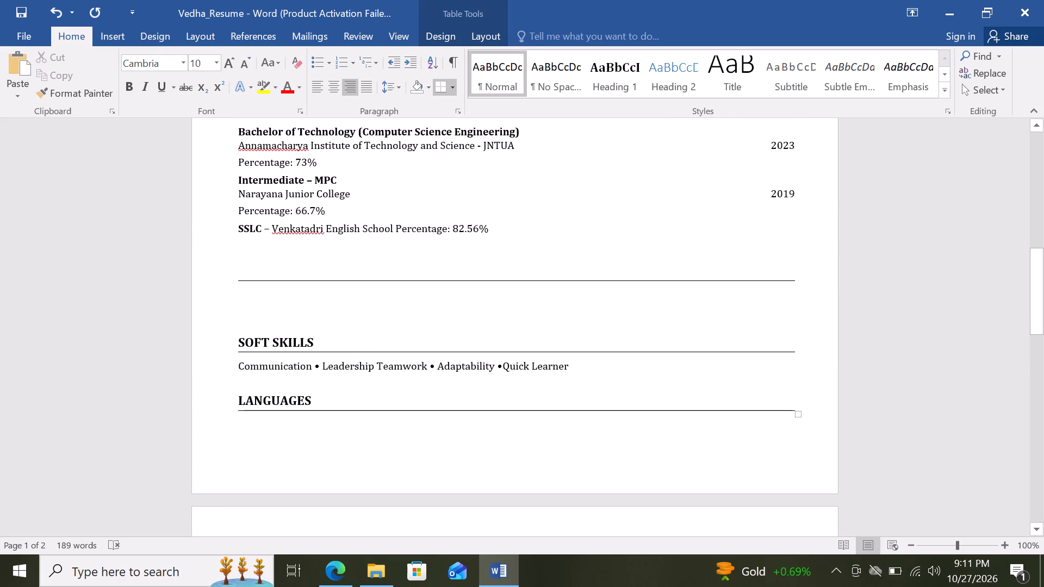
click(343, 575)
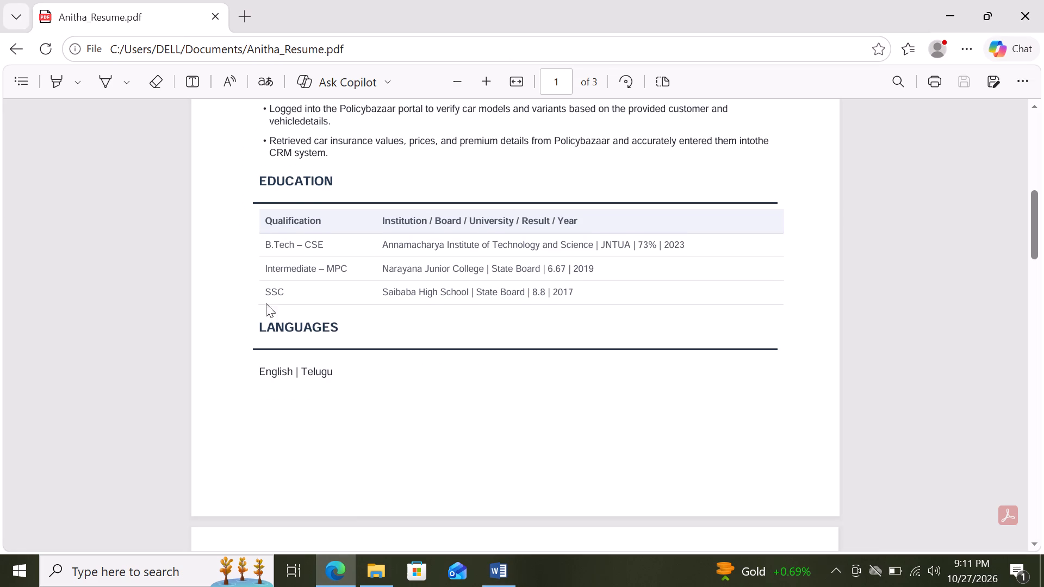
drag(383, 291, 442, 291)
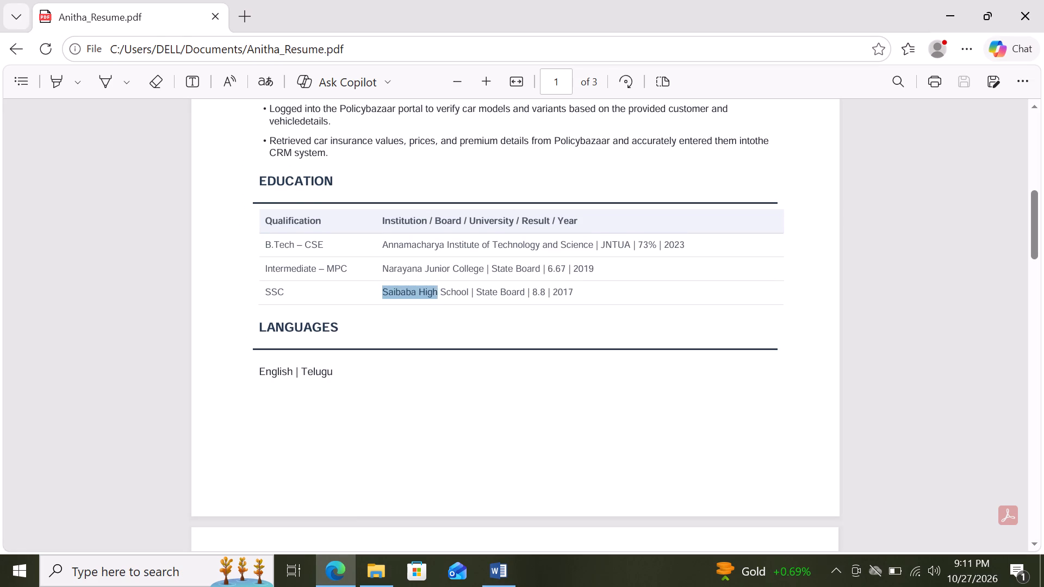
drag(442, 291, 469, 291)
key(ctrl+c)
click(500, 575)
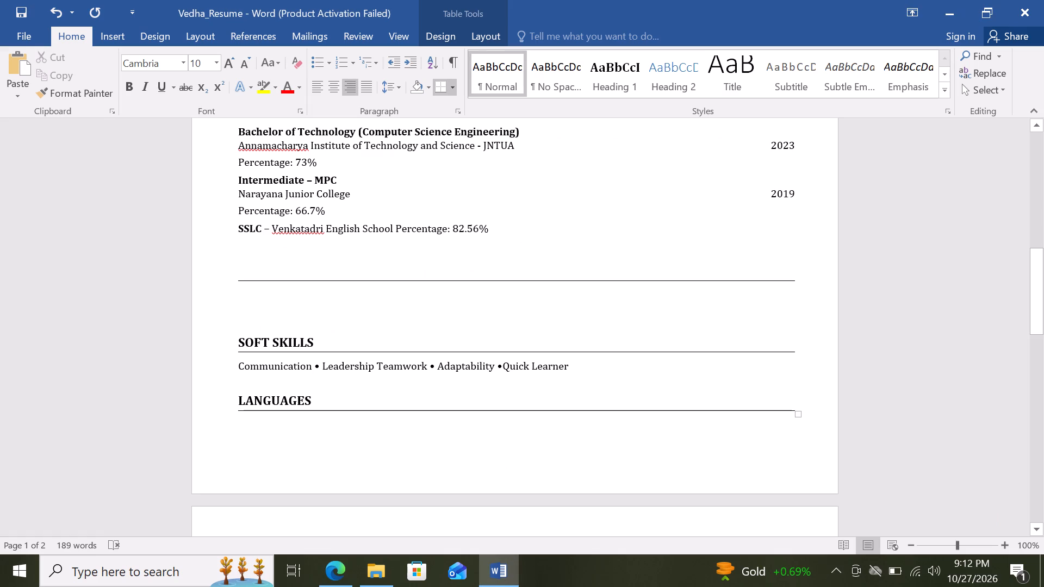
click(254, 232)
key(BackSpace)
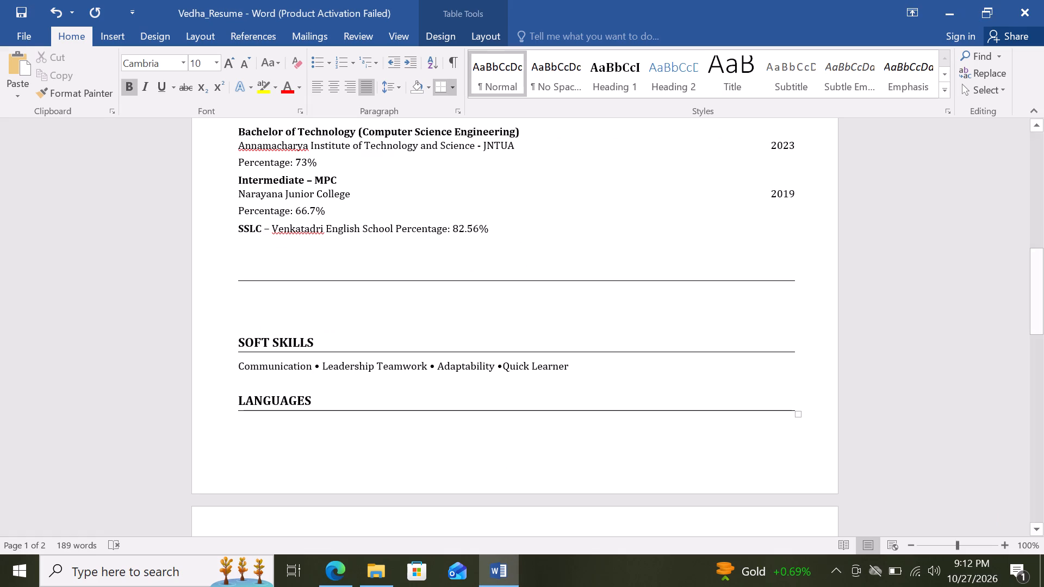
drag(266, 229, 266, 228)
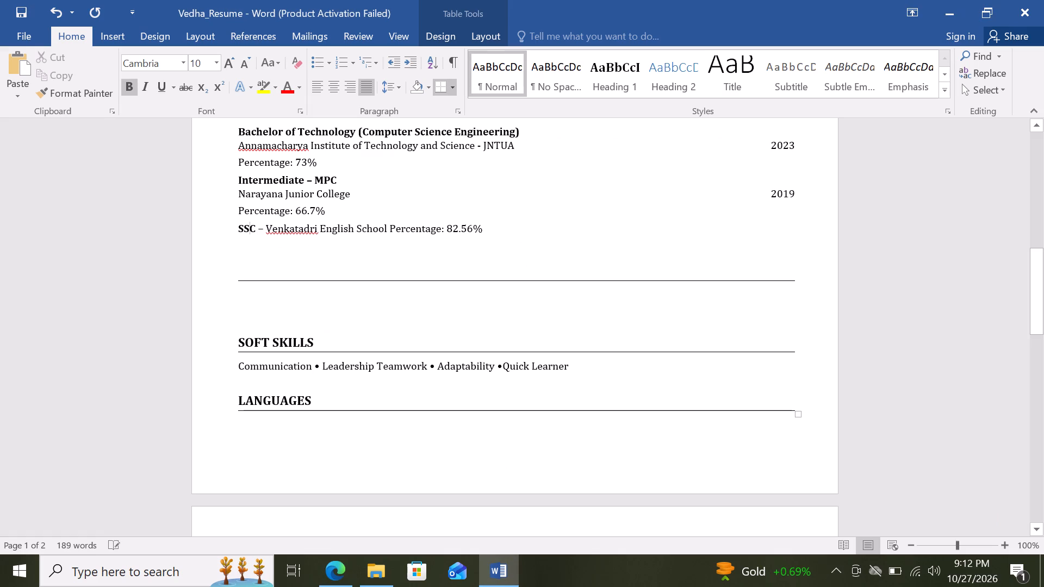
drag(266, 228, 430, 226)
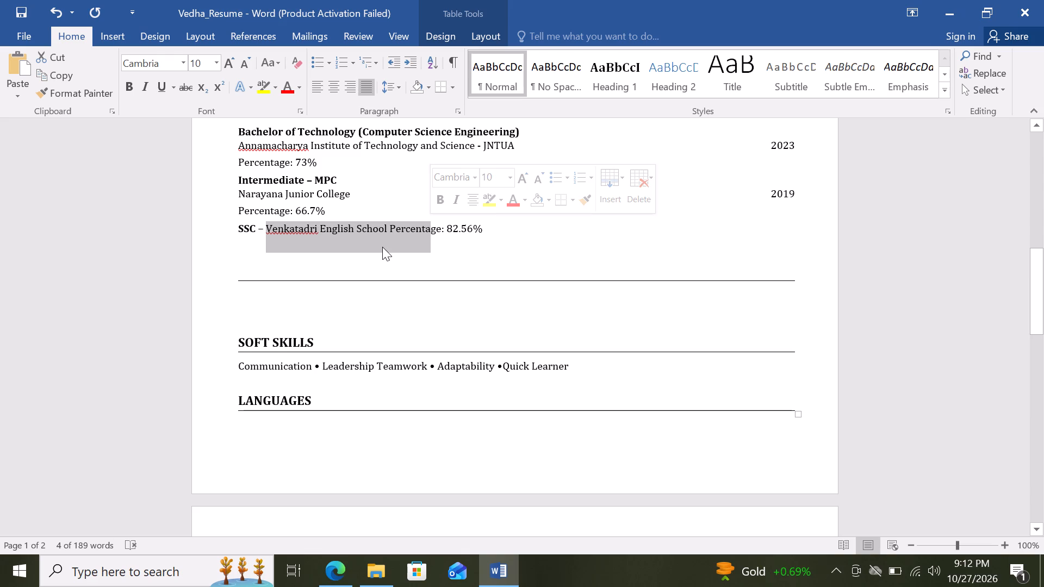
click(386, 230)
drag(386, 230, 278, 230)
key(BackSpace)
key(ctrl+v)
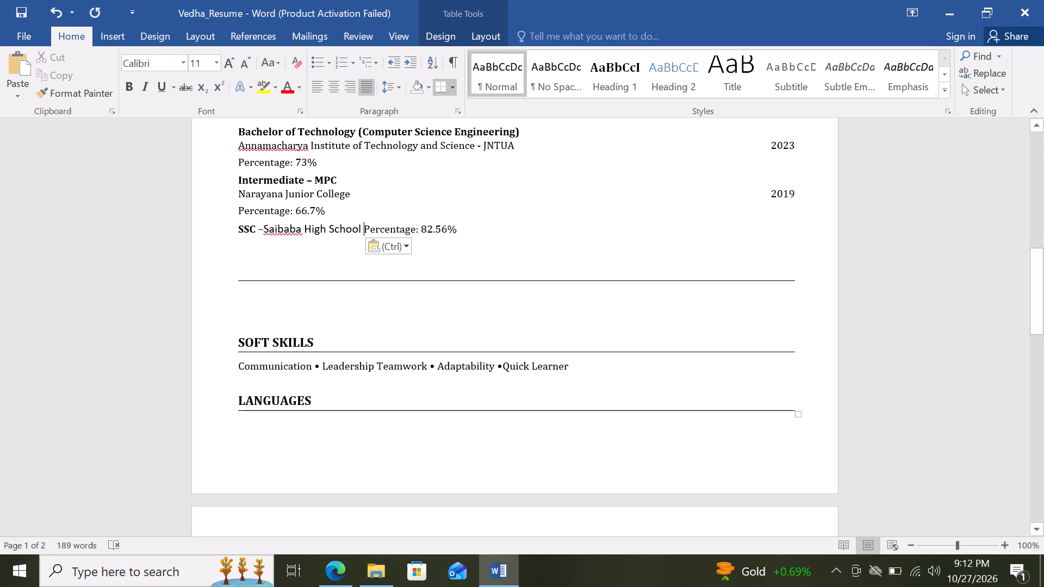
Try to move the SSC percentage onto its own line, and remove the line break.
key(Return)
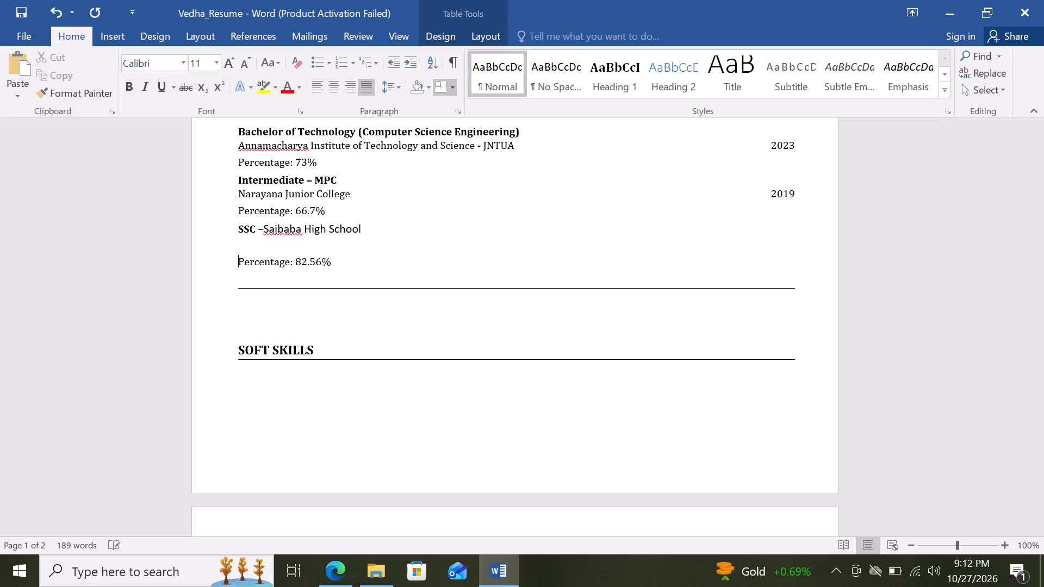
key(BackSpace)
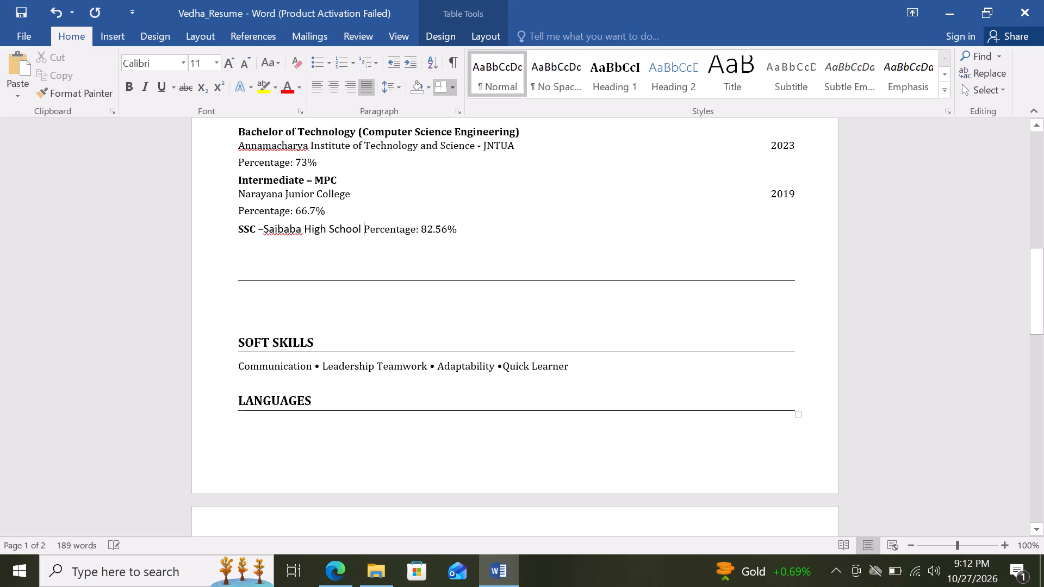
Format the school name "Saibaba High School" in the SSC line as Cambria, size 10.
drag(263, 227, 355, 244)
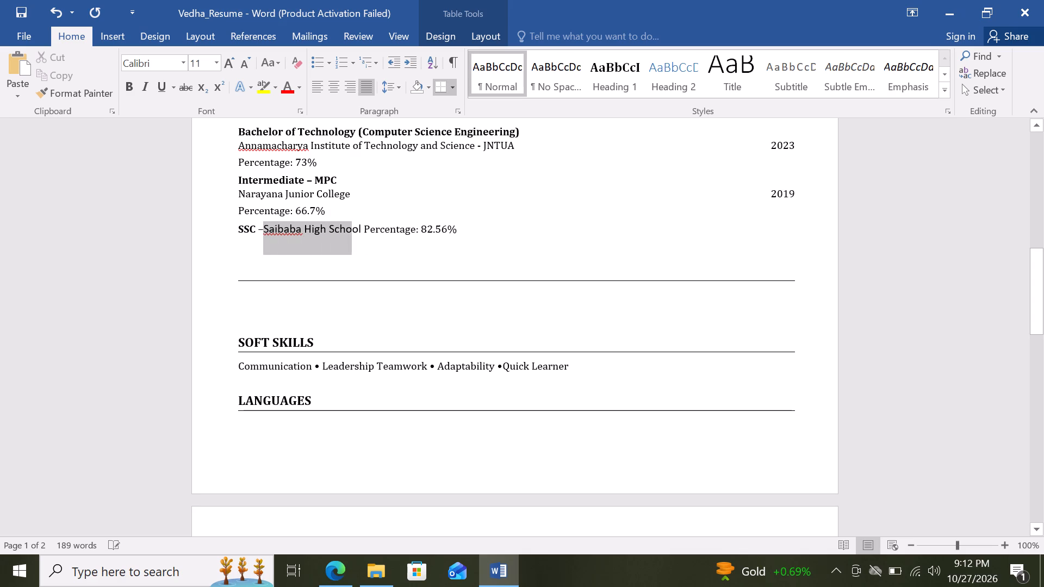
drag(355, 244, 364, 241)
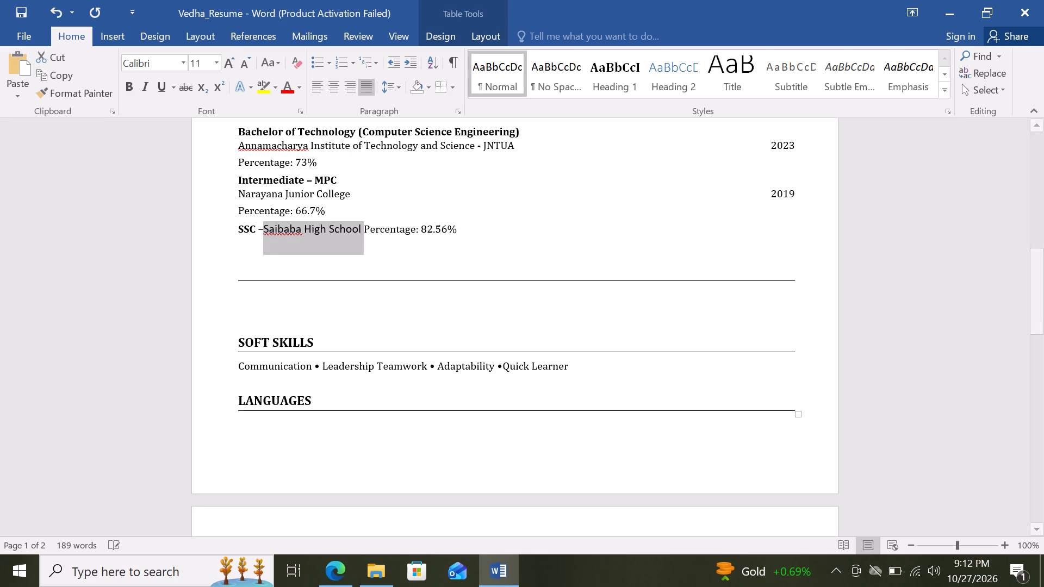
click(177, 56)
key(BackSpace)
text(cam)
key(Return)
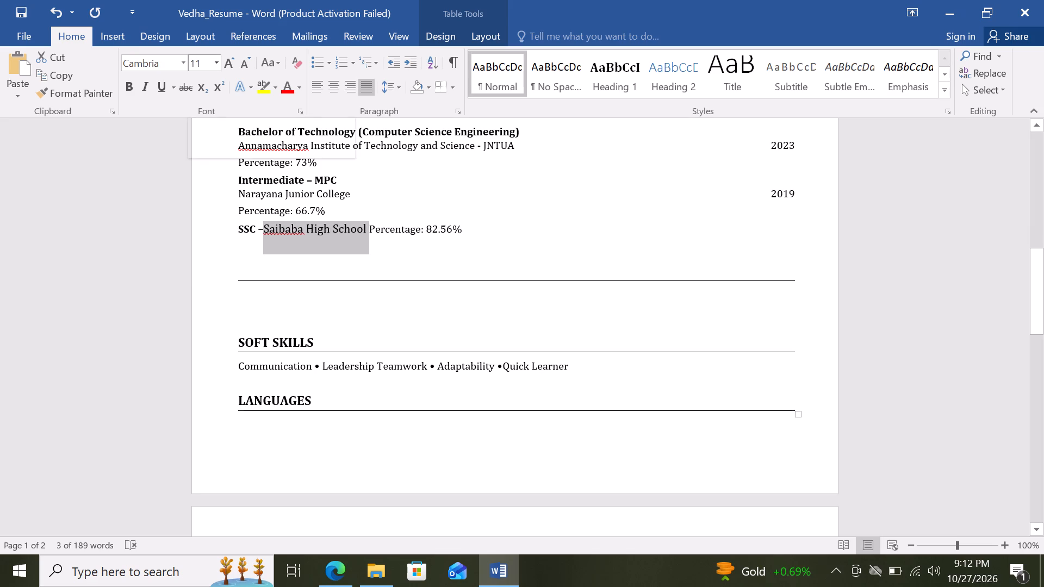
click(201, 66)
key(BackSpace)
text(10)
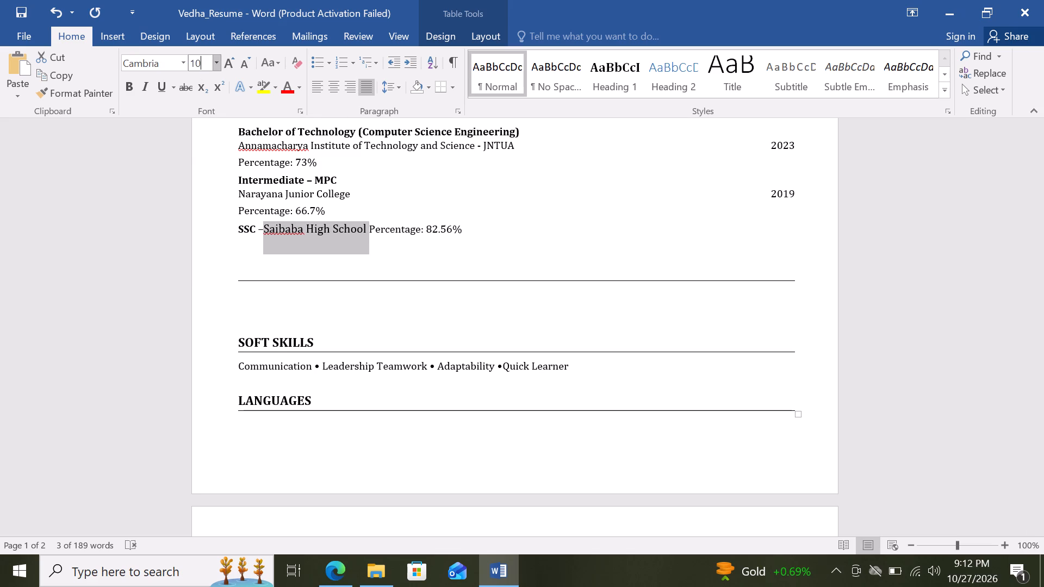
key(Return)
click(327, 280)
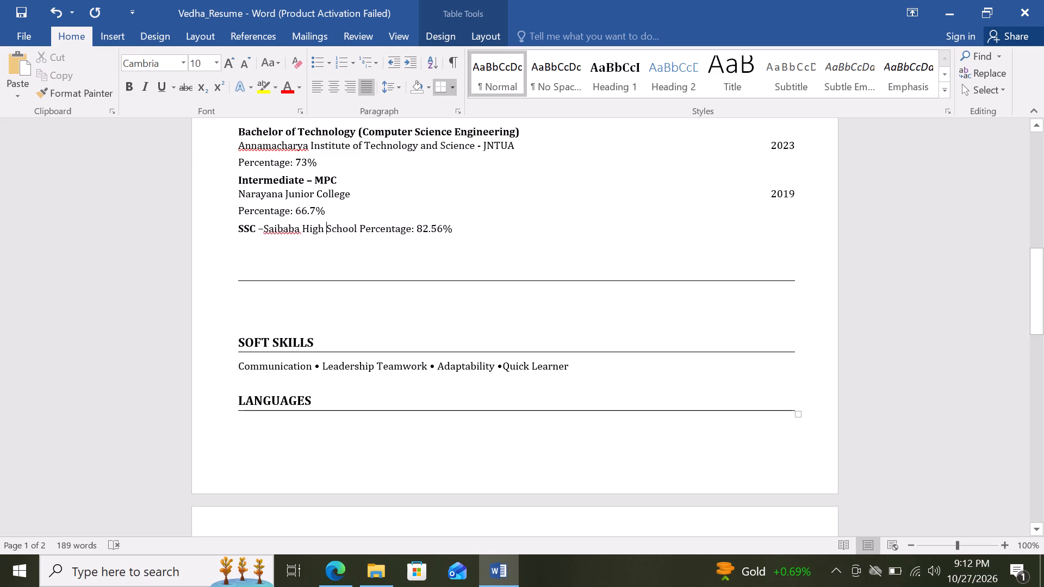
Check the SSC result in Anitha_Resume.pdf and set the SSC percentage in the Word resume to 88%.
click(330, 572)
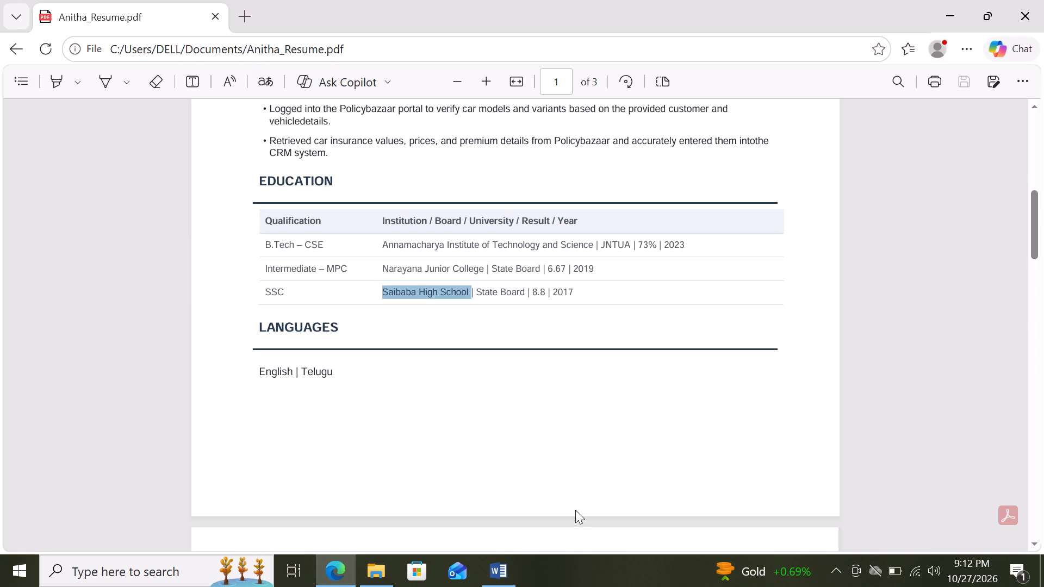
click(499, 578)
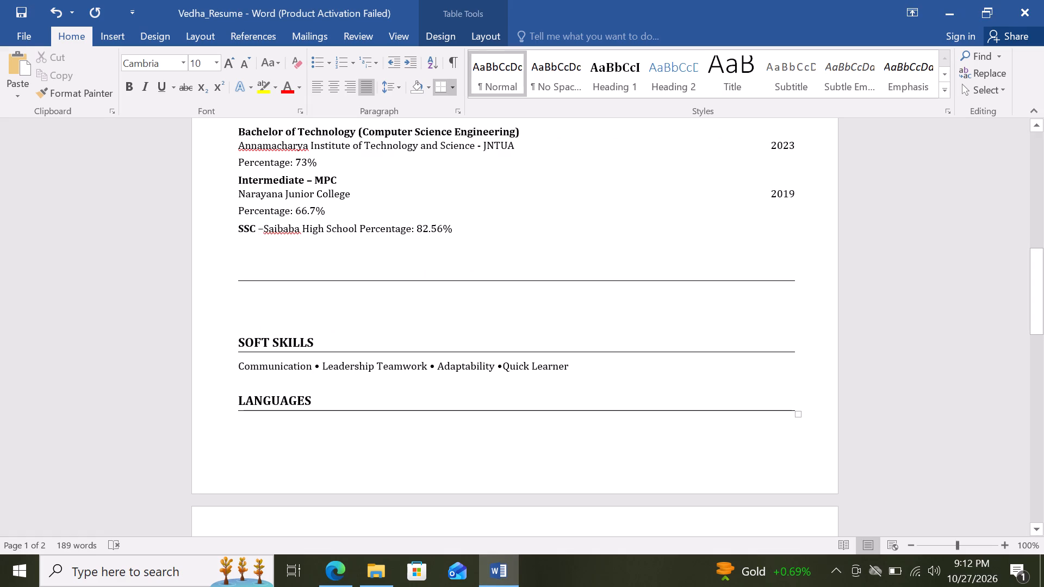
click(428, 230)
key(Right)
key(Right)
key(Right)
key(BackSpace)
key(BackSpace)
key(BackSpace)
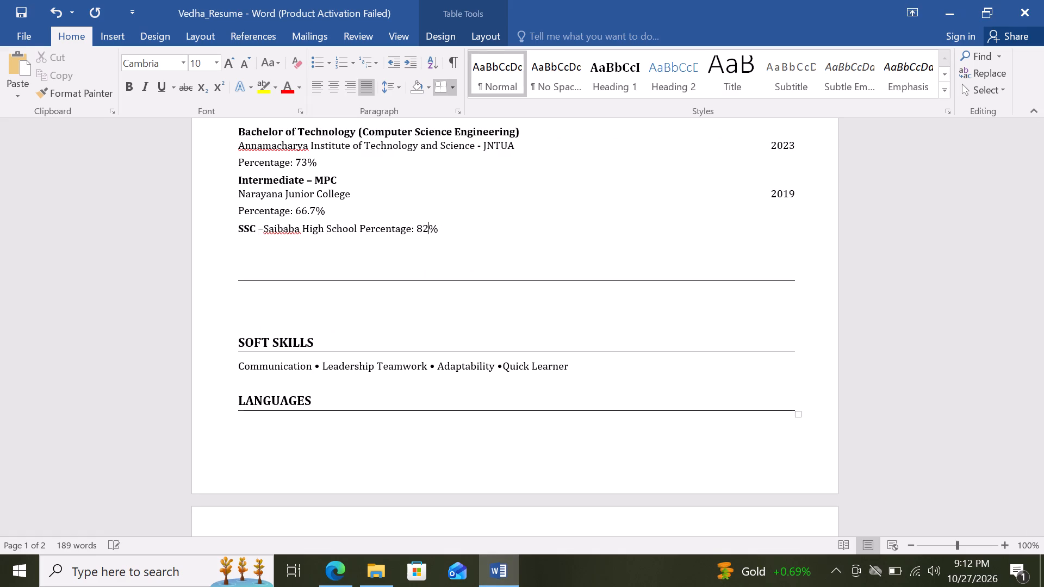
key(BackSpace)
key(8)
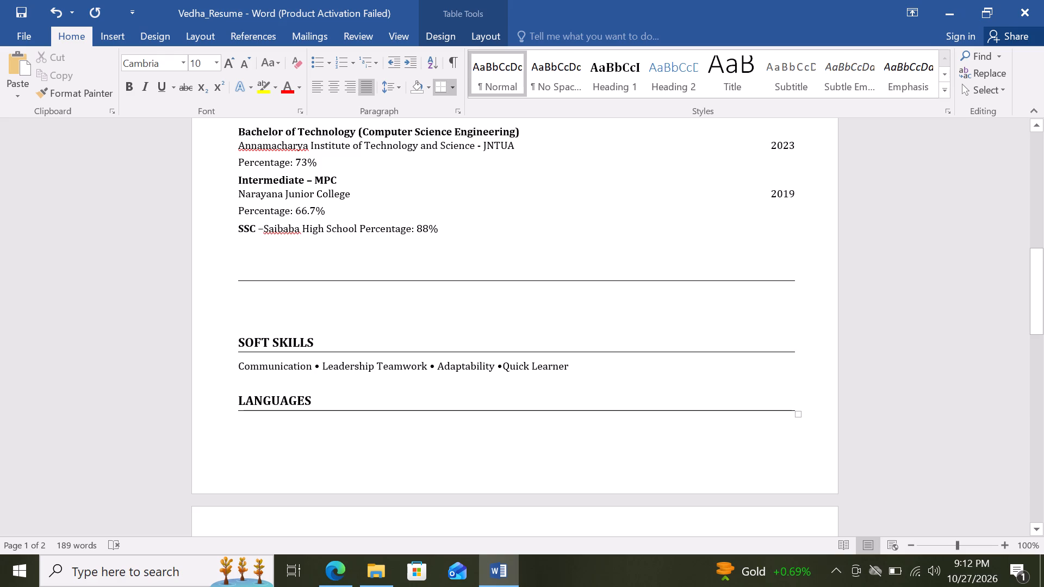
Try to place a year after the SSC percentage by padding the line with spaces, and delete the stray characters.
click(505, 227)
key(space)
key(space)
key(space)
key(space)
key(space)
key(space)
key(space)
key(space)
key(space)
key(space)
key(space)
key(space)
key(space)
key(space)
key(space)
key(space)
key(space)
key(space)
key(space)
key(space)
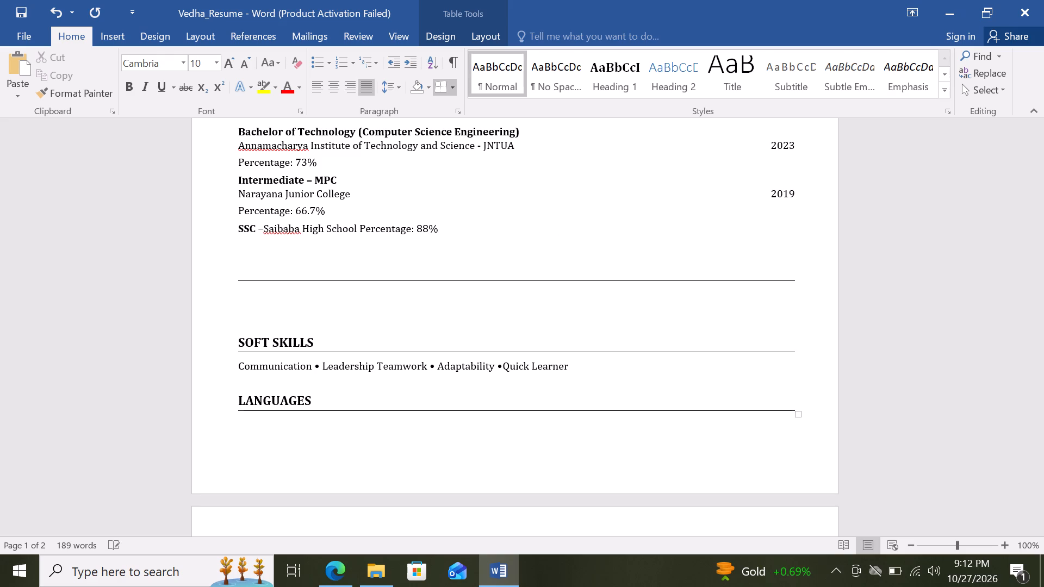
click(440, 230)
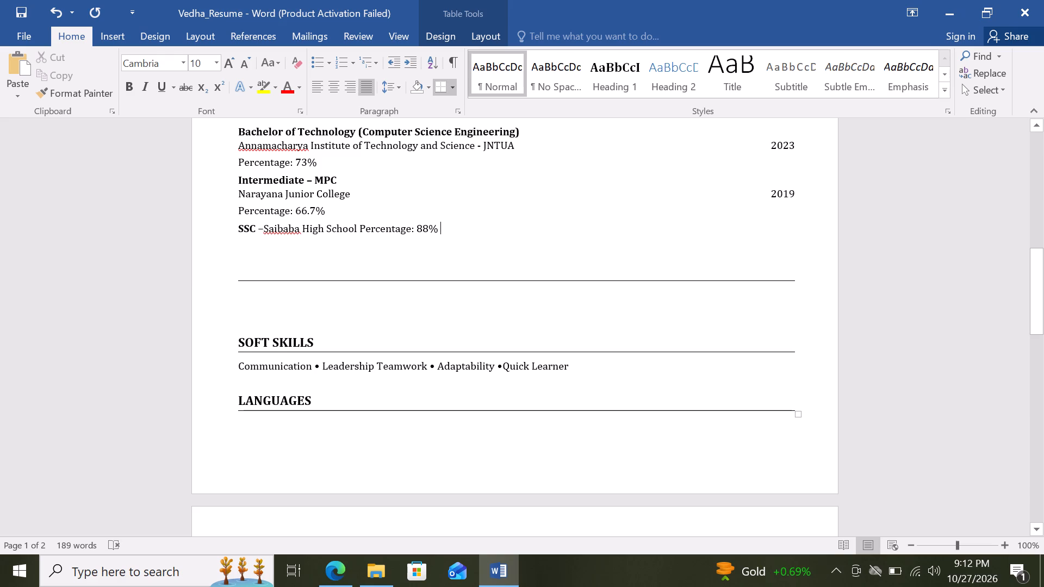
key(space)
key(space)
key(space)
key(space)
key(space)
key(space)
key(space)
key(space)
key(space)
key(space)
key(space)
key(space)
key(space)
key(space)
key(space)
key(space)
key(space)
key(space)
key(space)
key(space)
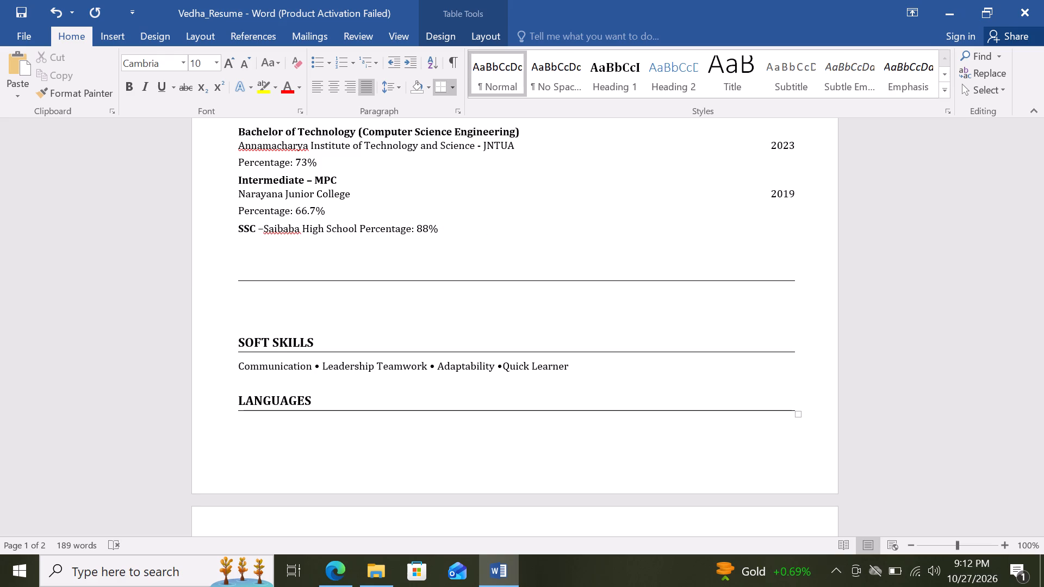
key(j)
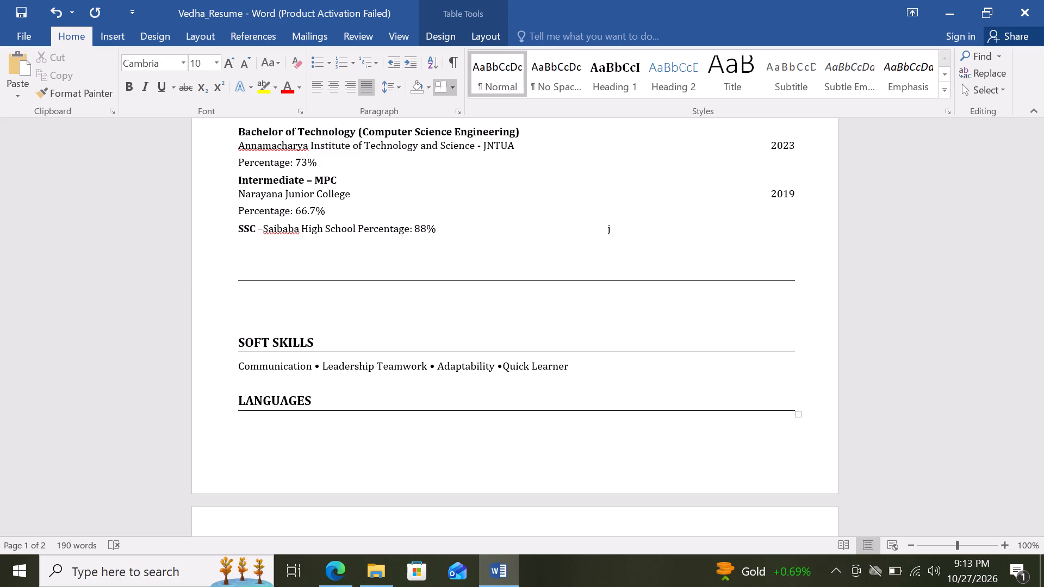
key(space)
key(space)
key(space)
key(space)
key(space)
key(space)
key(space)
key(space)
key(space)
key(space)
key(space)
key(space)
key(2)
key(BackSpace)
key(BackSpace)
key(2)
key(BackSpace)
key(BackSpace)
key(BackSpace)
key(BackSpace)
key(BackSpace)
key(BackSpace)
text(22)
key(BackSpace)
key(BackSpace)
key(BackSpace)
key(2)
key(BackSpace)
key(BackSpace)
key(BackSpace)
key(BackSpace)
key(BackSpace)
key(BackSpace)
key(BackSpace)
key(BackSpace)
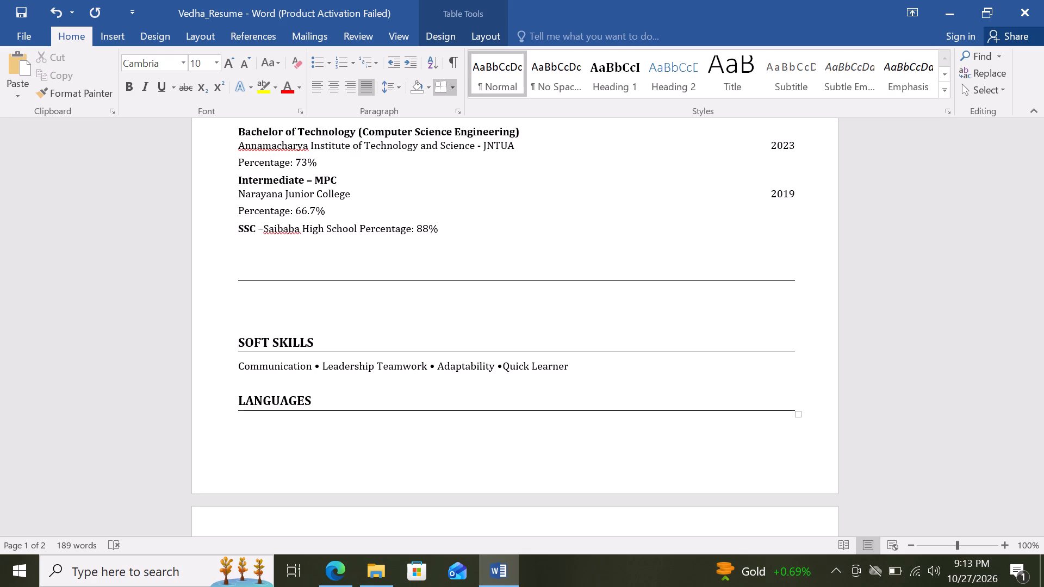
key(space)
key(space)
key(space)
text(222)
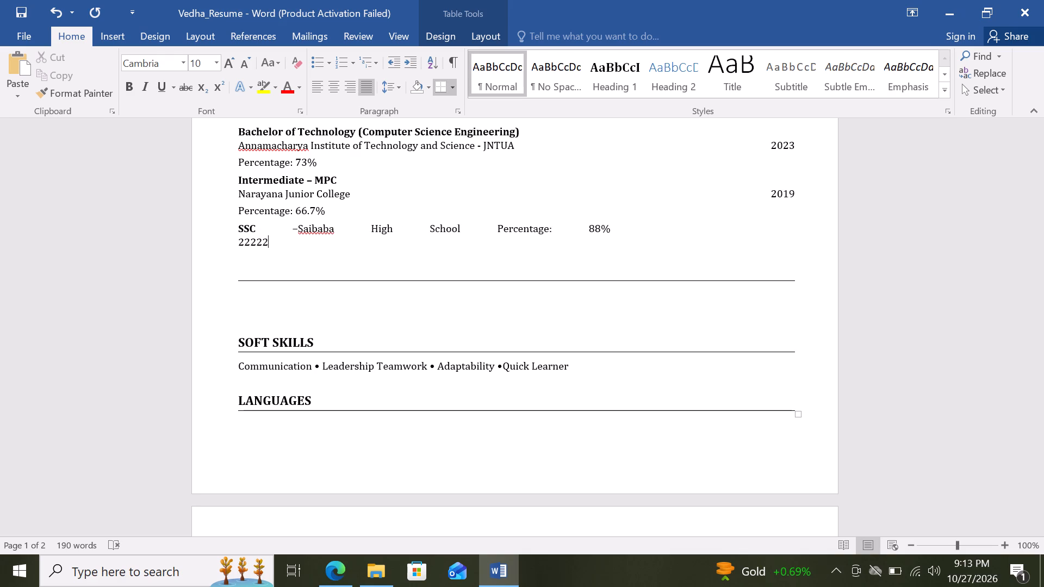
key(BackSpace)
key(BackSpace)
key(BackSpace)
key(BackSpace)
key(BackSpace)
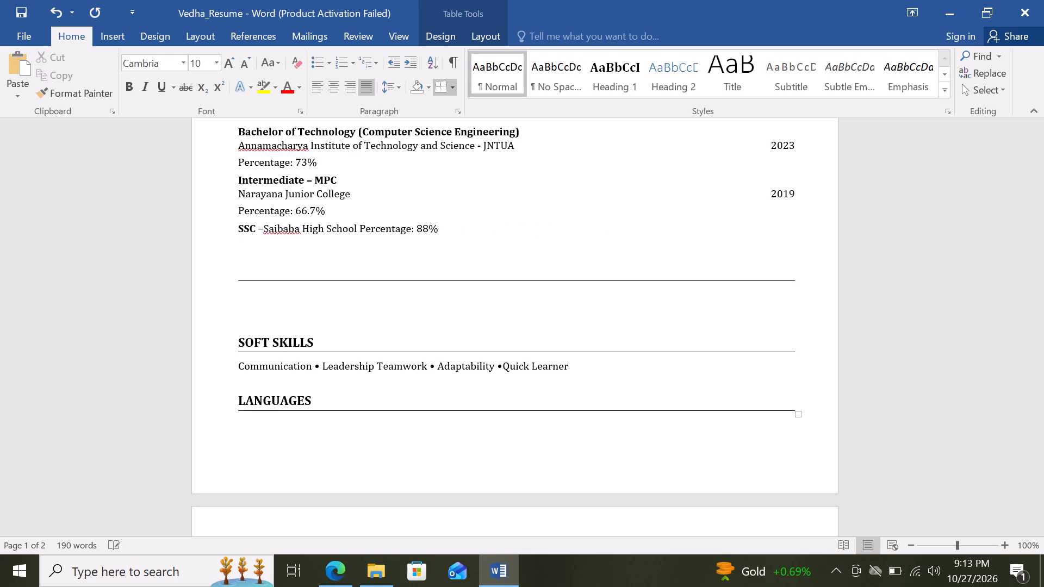
Add the year 2017 for the SSC entry in the year column and align it with spaces beneath 2019.
double_click(787, 214)
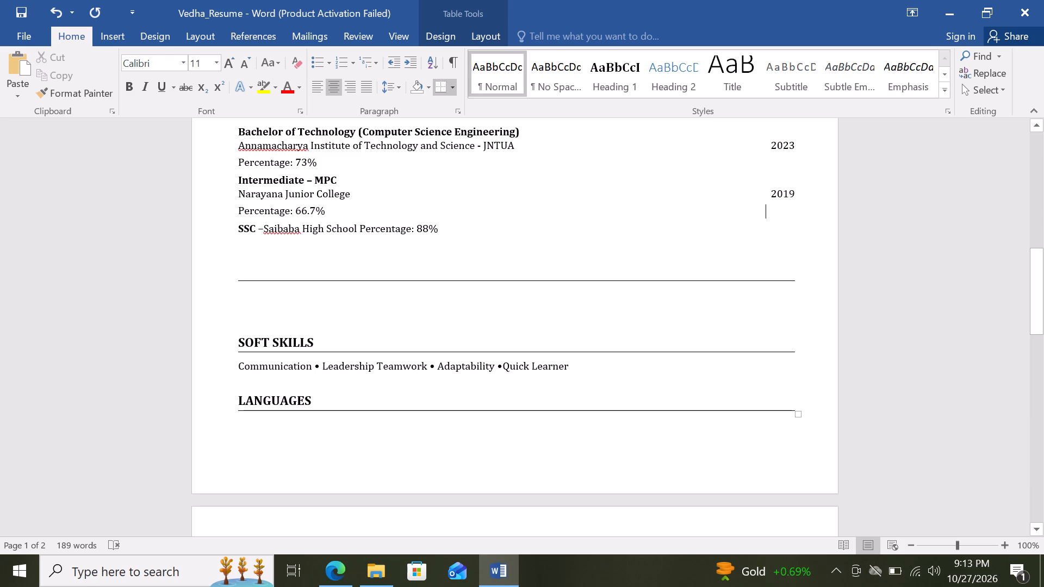
key(Return)
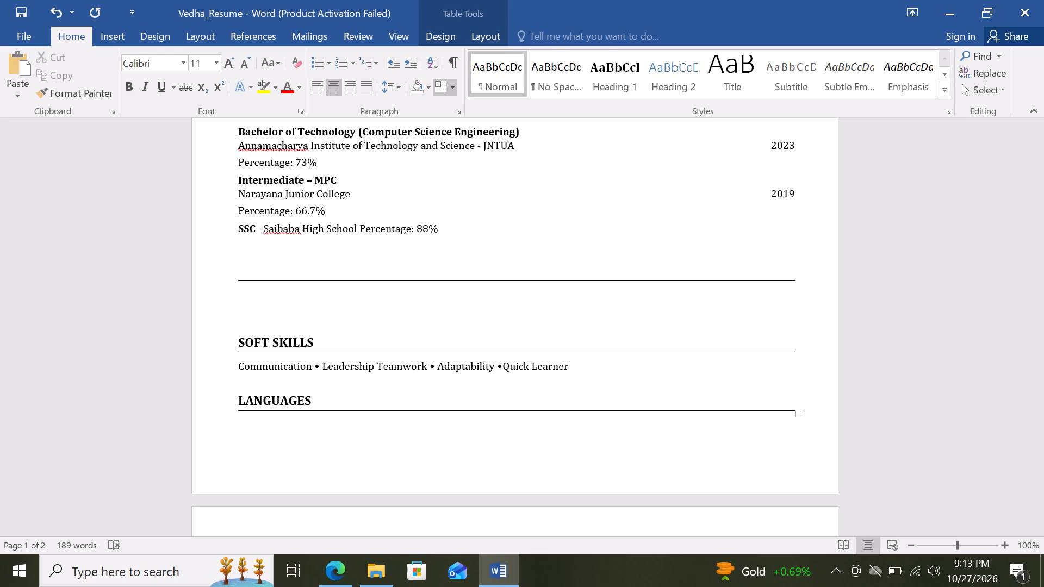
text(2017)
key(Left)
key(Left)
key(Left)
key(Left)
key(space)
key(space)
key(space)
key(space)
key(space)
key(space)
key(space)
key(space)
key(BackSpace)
Move the horizontal line beneath the SSC entry upward to reduce the empty space in the EDUCATION section.
scroll(475, 205, up, 1)
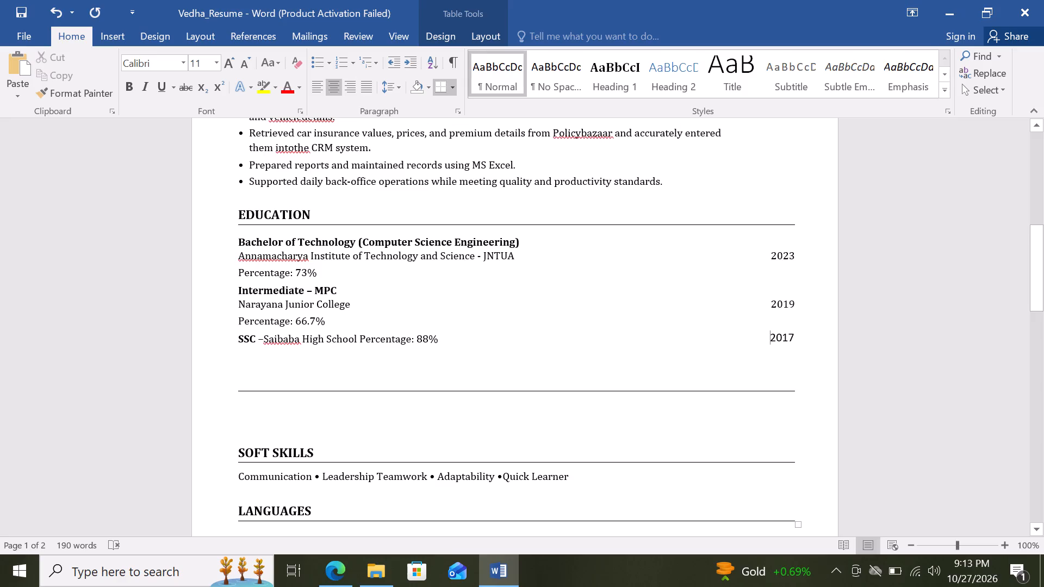
scroll(475, 205, down, 1)
scroll(475, 205, up, 1)
scroll(475, 205, down, 1)
scroll(475, 205, up, 3)
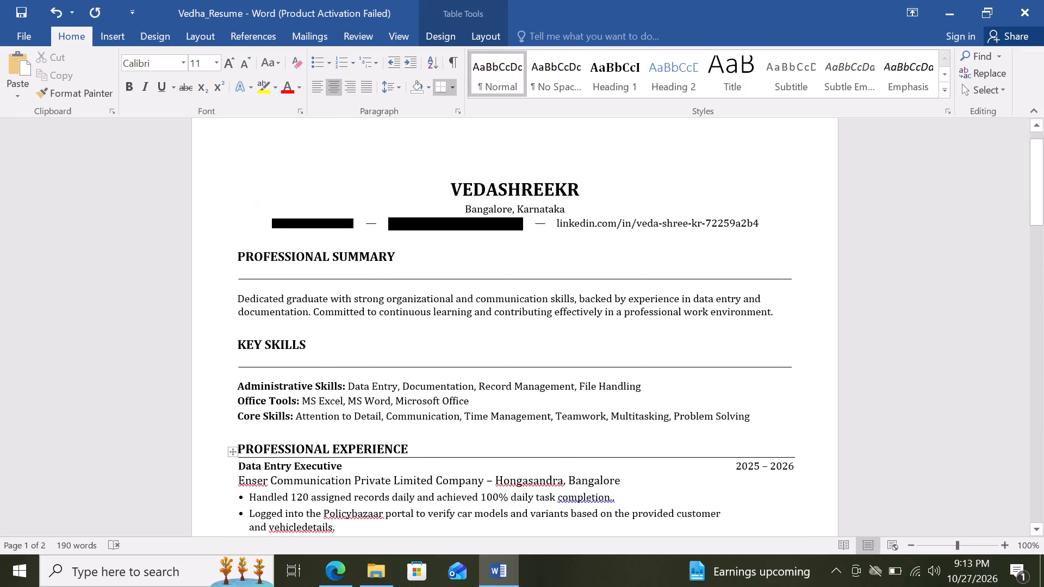
scroll(475, 205, down, 8)
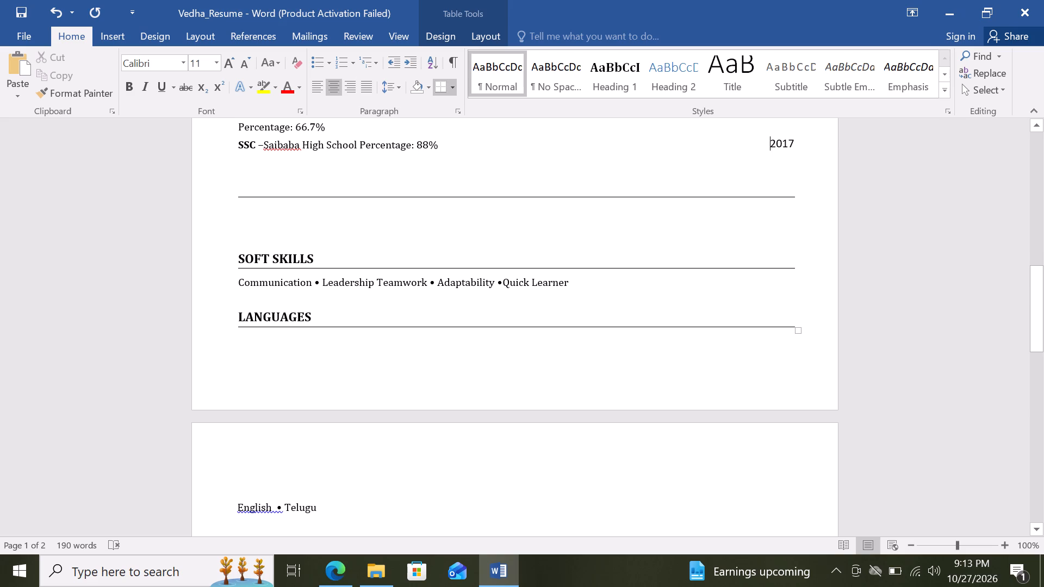
drag(445, 197, 444, 177)
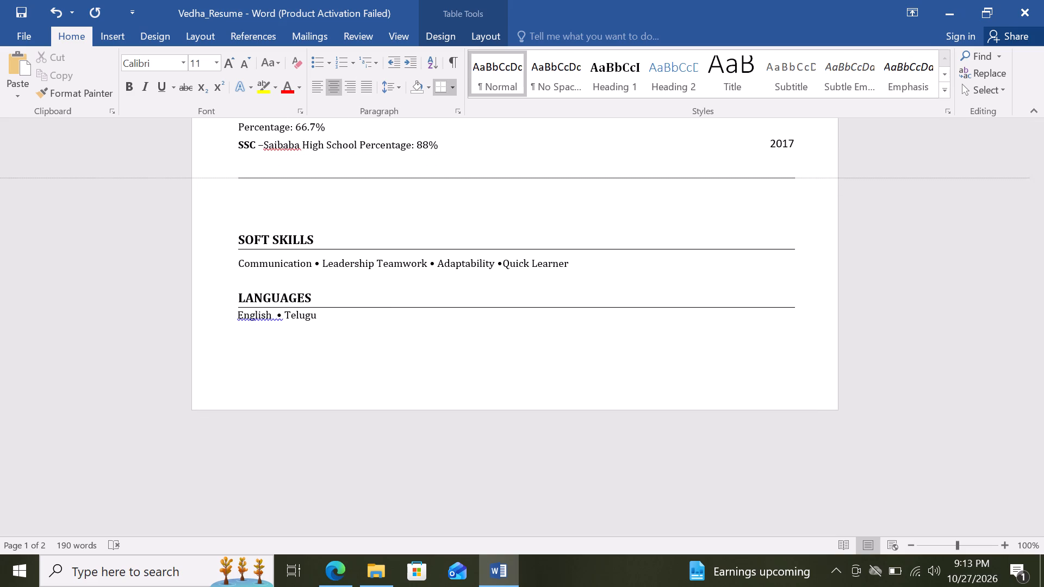
Move the line beneath the SSC entry and the SOFT SKILLS underline upward to close the gap between EDUCATION and SOFT SKILLS.
drag(444, 177, 442, 167)
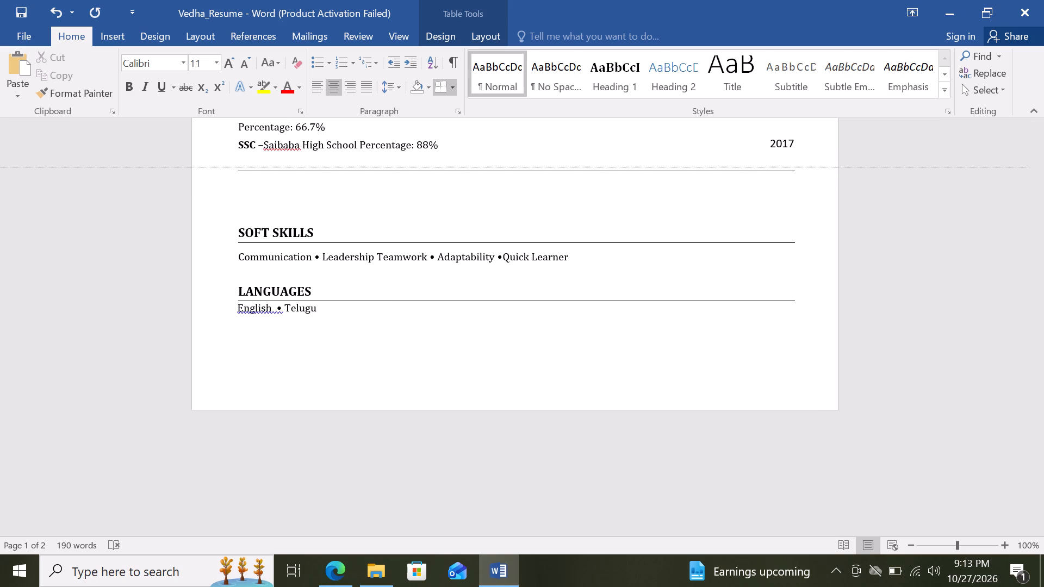
drag(442, 167, 442, 163)
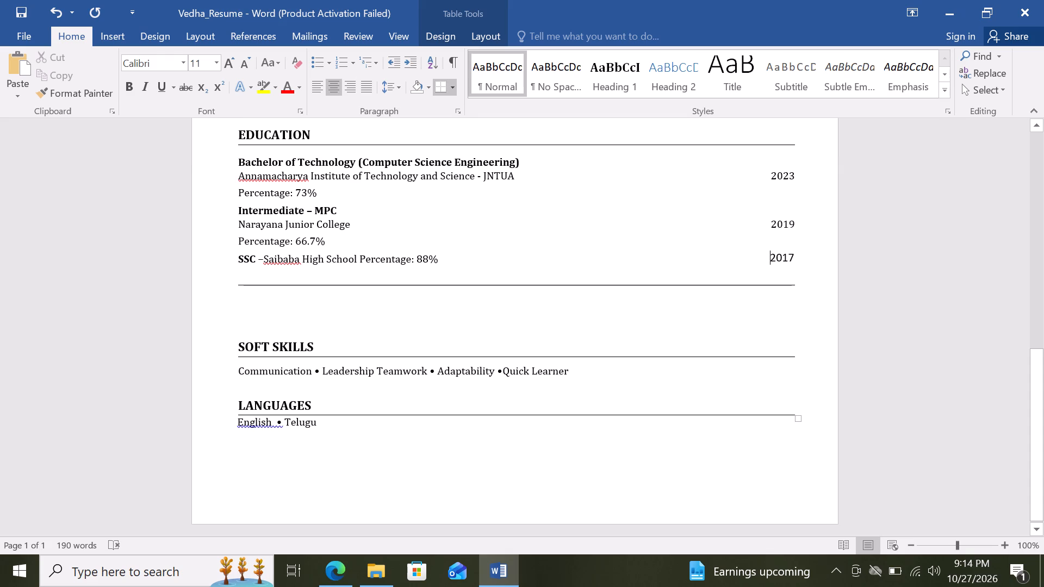
drag(495, 358, 493, 323)
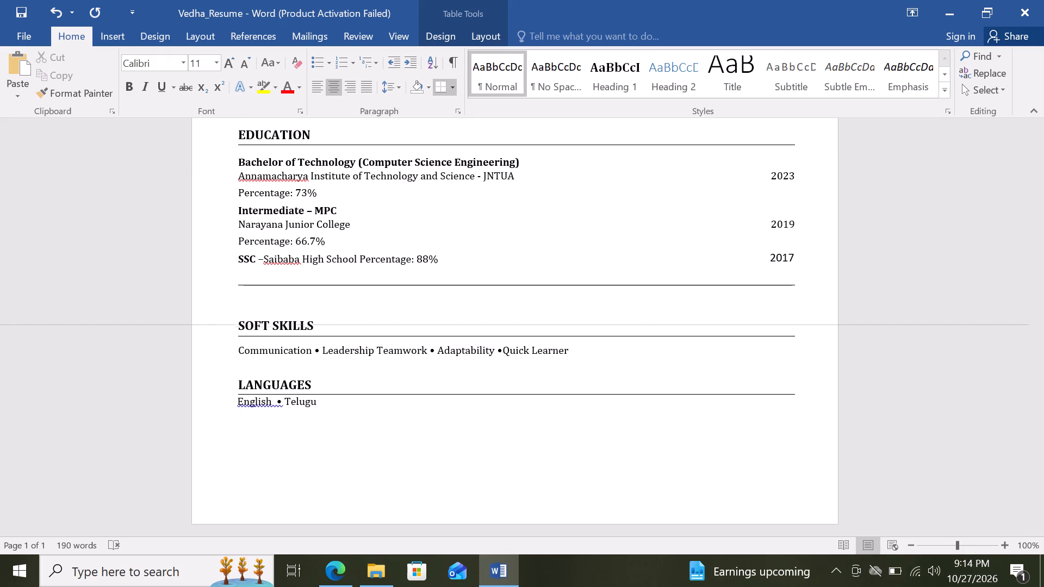
drag(493, 323, 491, 299)
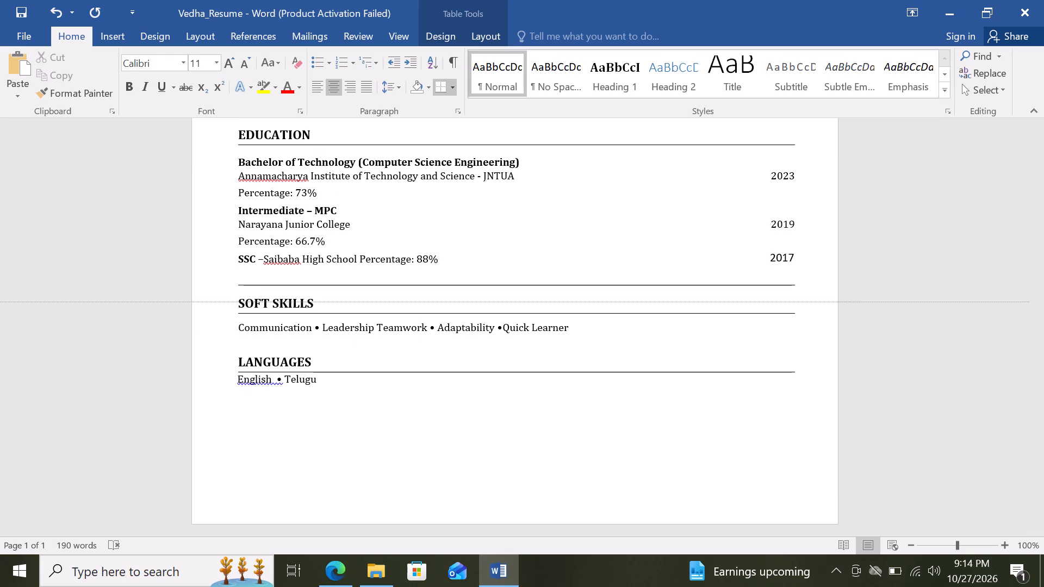
drag(491, 299, 491, 297)
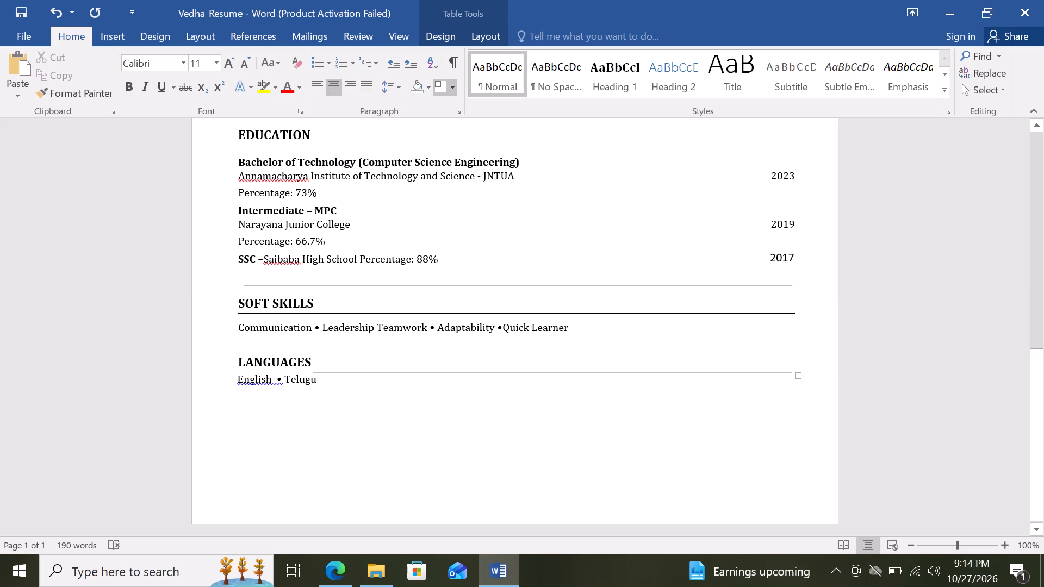
Review the Word resume's layout, and compare it with the remaining sections and header of Anitha_Resume.pdf in Edge.
scroll(338, 392, down, 3)
scroll(338, 392, up, 11)
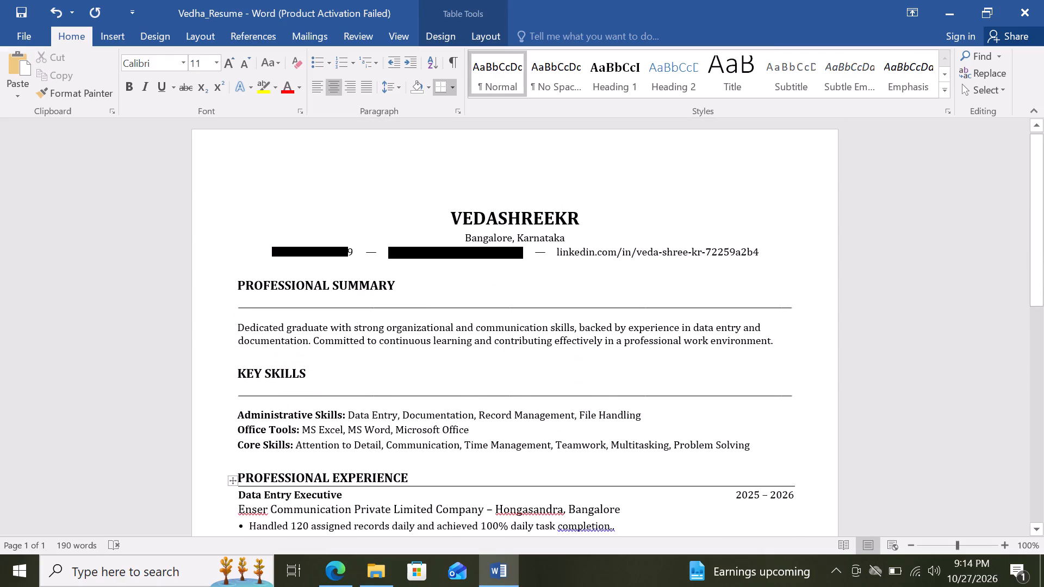
scroll(338, 392, down, 3)
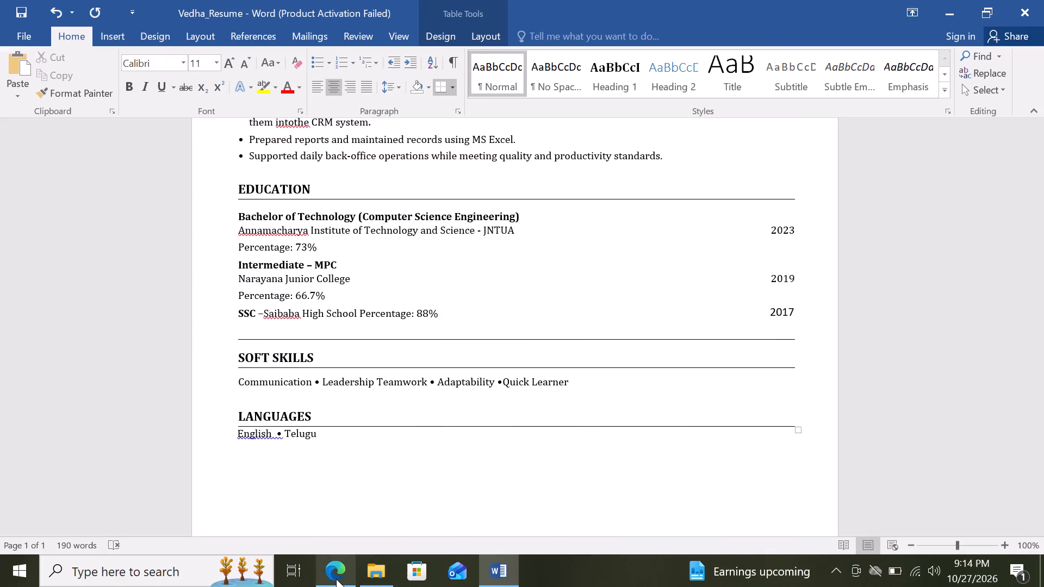
click(336, 579)
click(455, 291)
scroll(455, 291, down, 2)
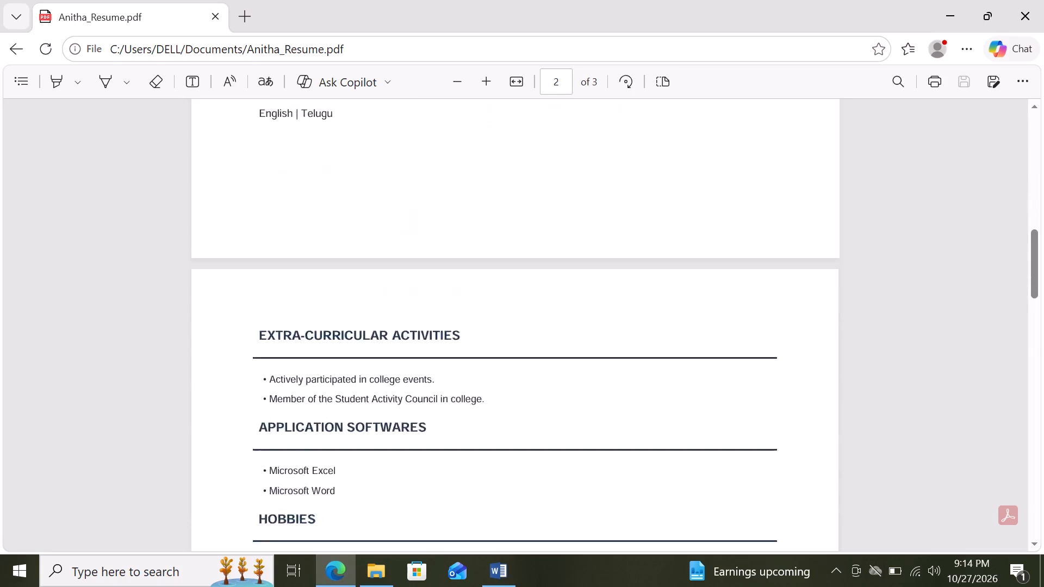
scroll(455, 291, down, 4)
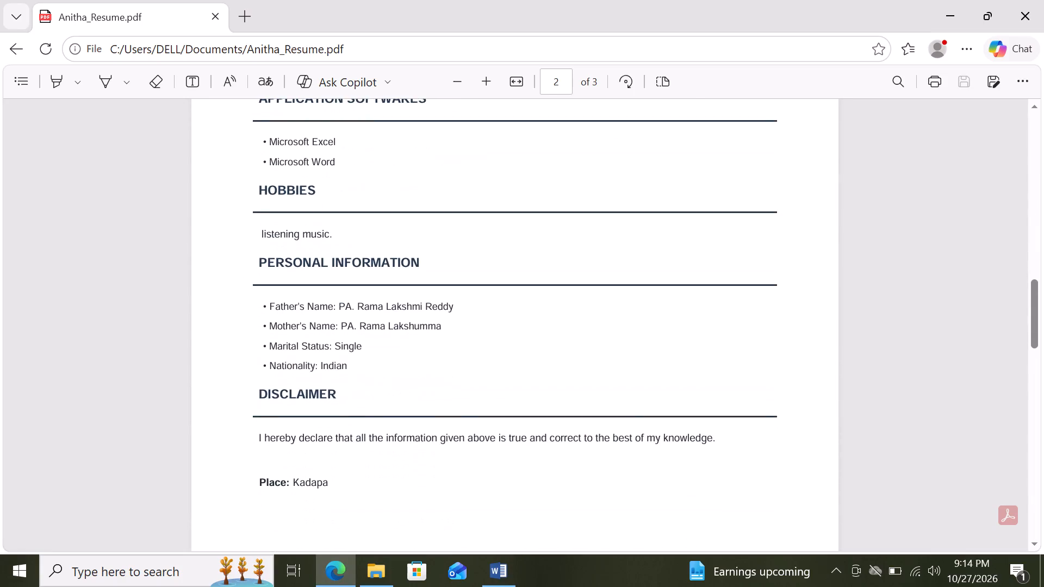
scroll(449, 372, up, 8)
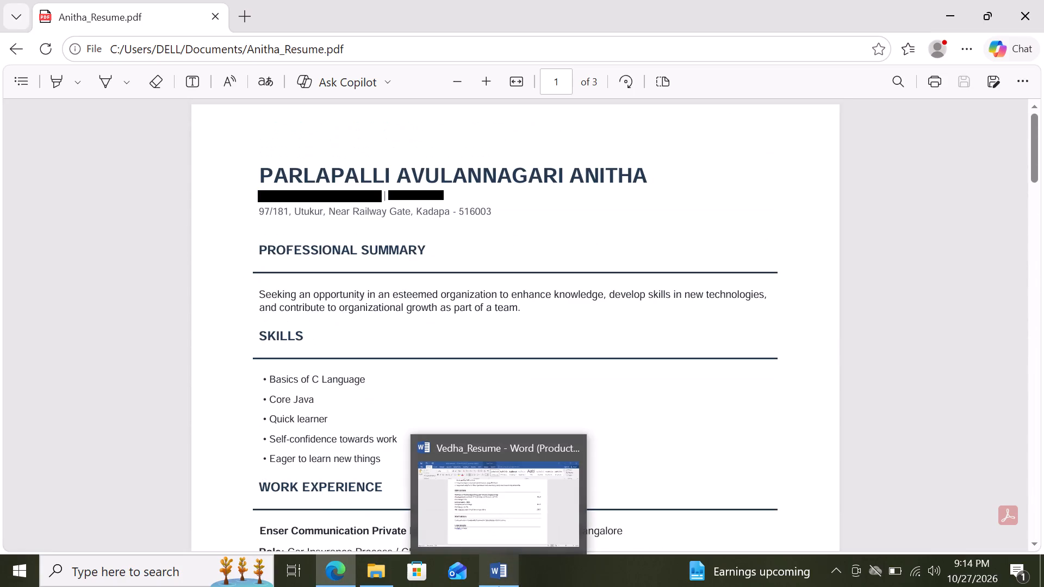
Switch to Word and replace the name heading at the top of the resume with Anitha's full name in capitals, as in the PDF.
click(499, 586)
scroll(487, 387, up, 5)
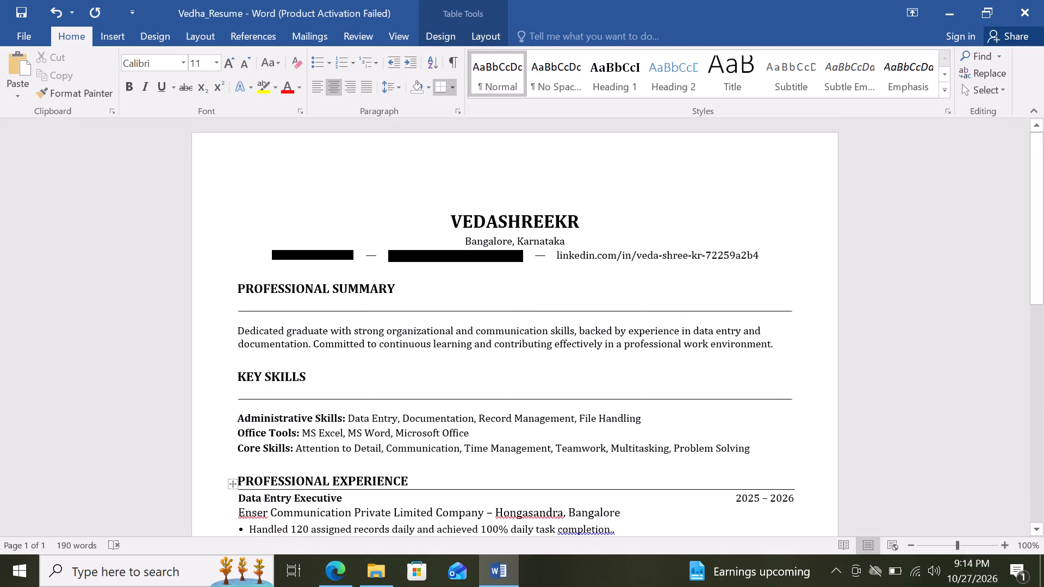
click(585, 223)
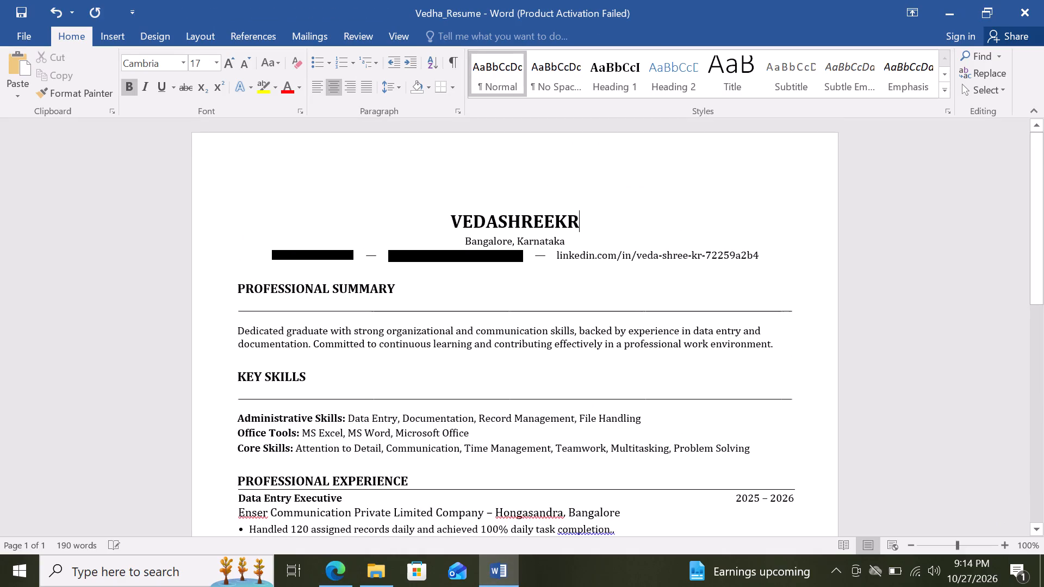
key(BackSpace)
key(BackSpace)
key(BackSpace)
key(BackSpace)
key(BackSpace)
key(BackSpace)
key(BackSpace)
key(BackSpace)
key(BackSpace)
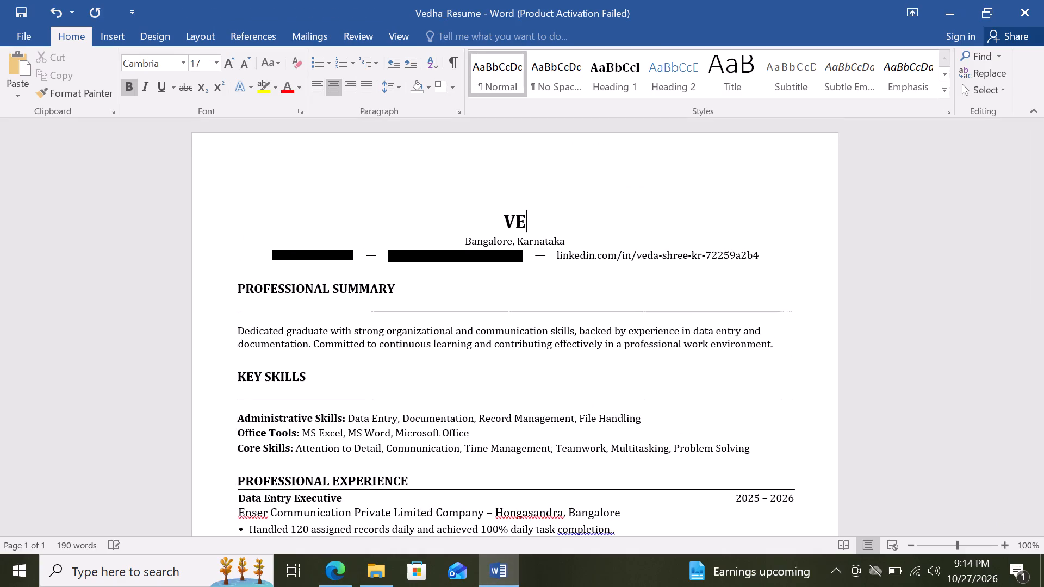
key(BackSpace)
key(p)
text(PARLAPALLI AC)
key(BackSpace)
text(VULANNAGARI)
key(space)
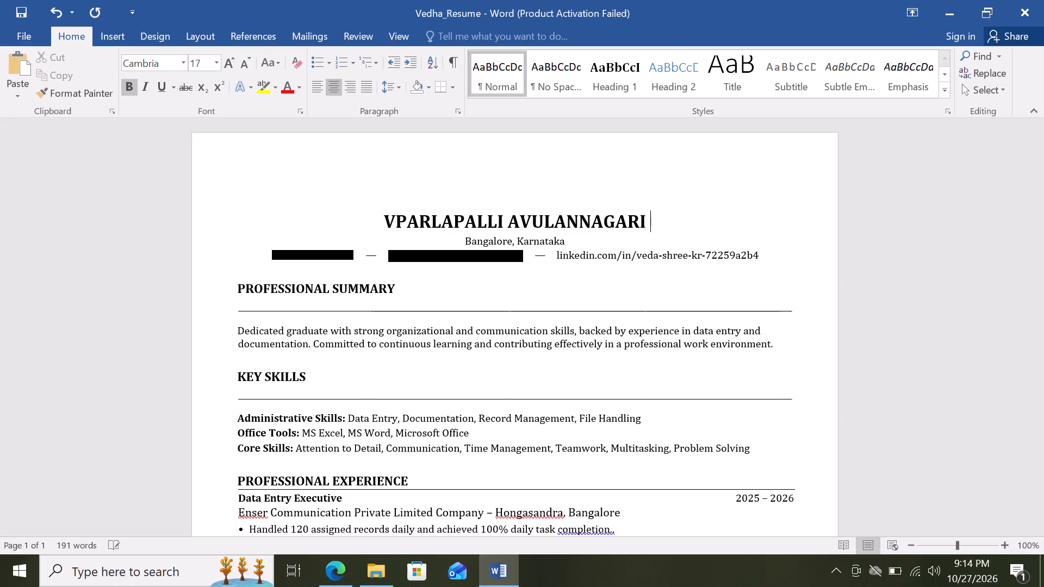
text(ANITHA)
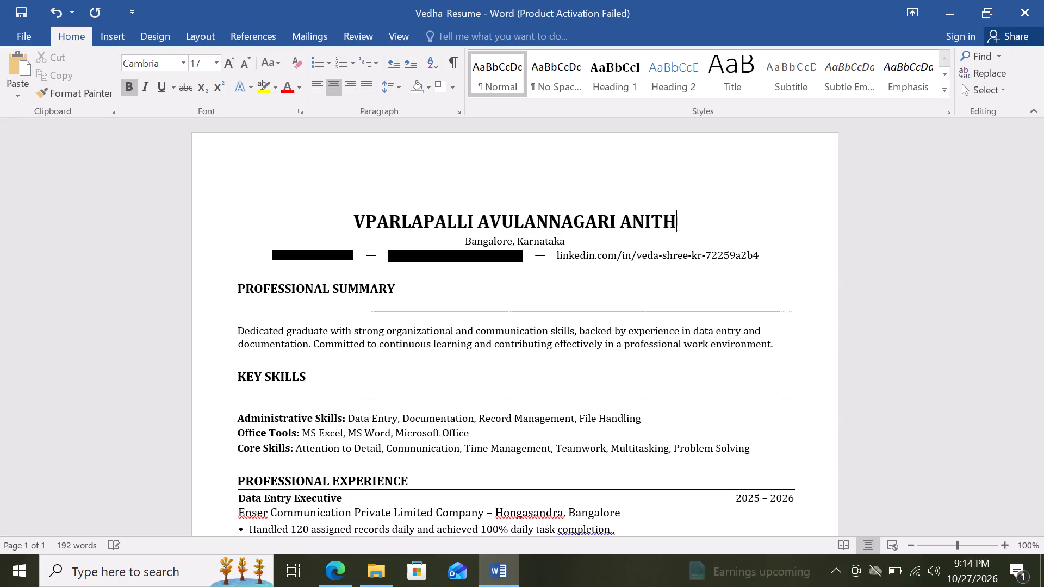
click(363, 224)
key(BackSpace)
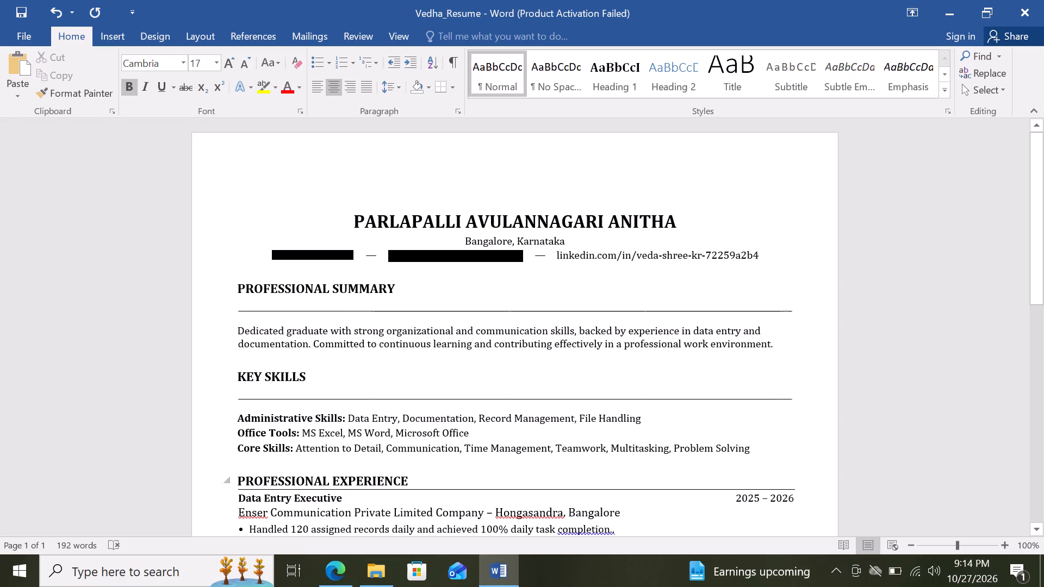
Check the contact details in Anitha_Resume.pdf and select the e-mail address in the Word resume's contact line for replacement.
click(338, 570)
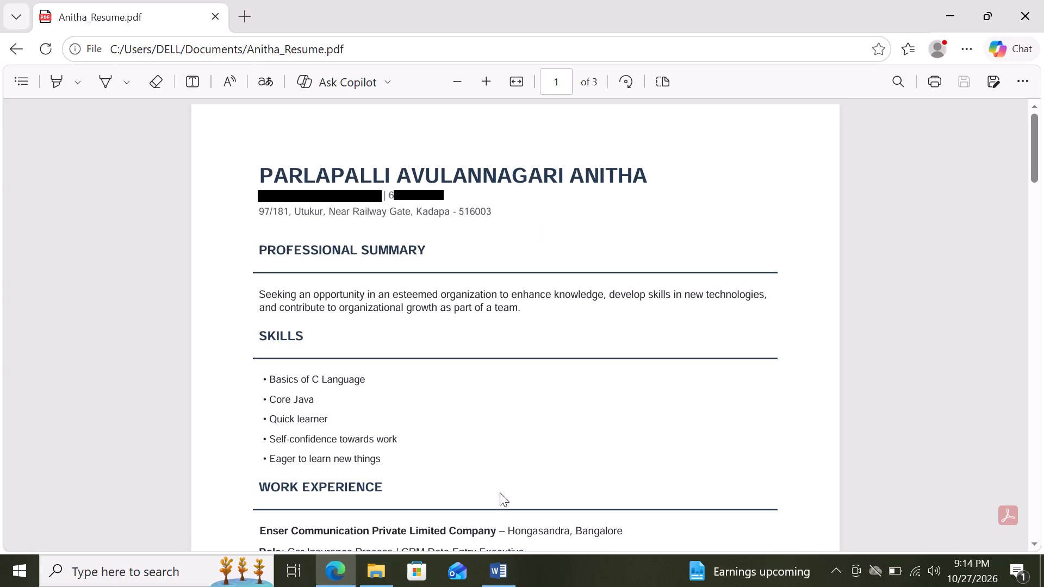
click(509, 565)
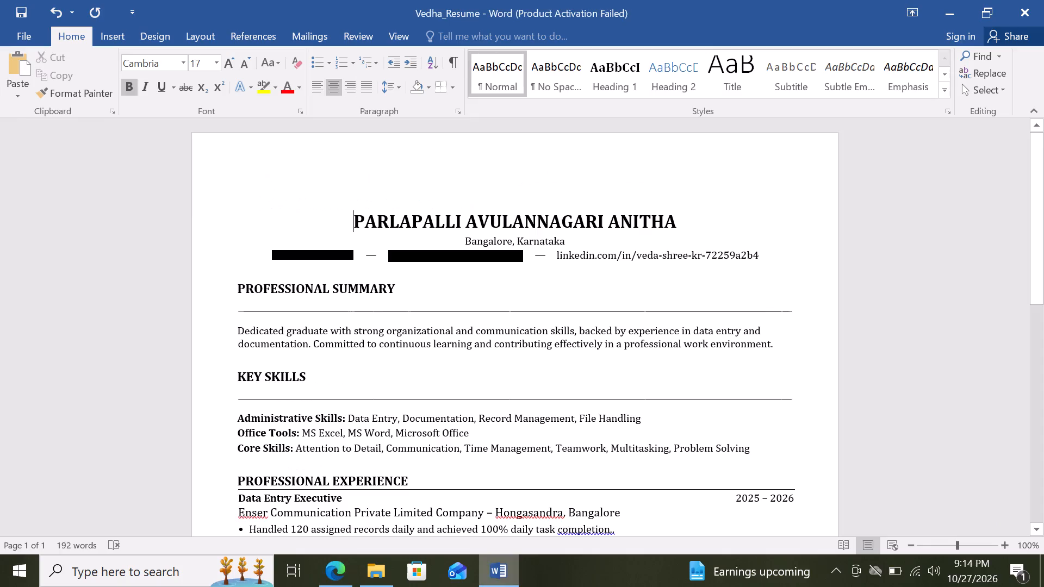
click(389, 257)
drag(389, 257, 507, 255)
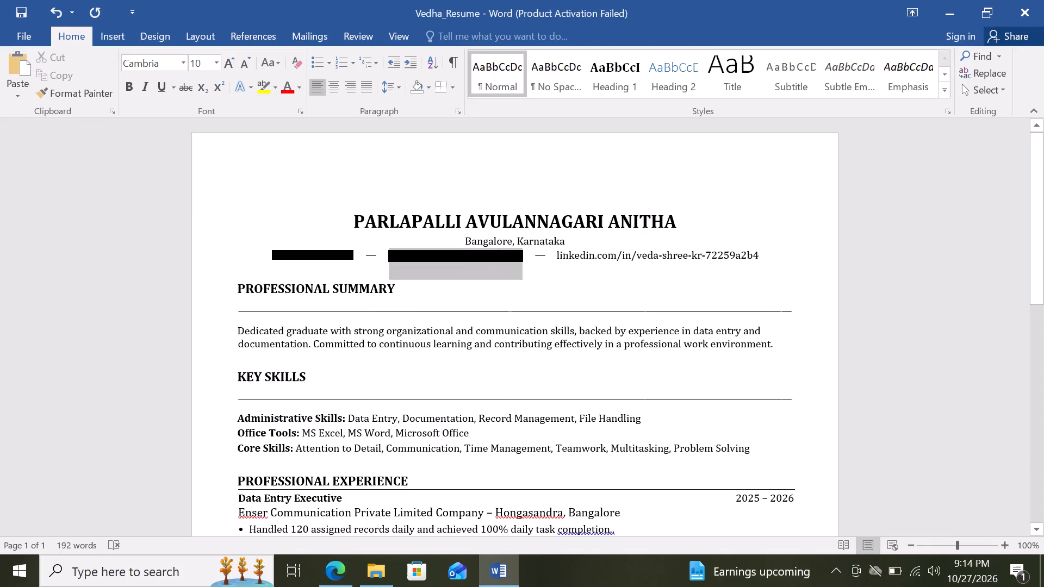
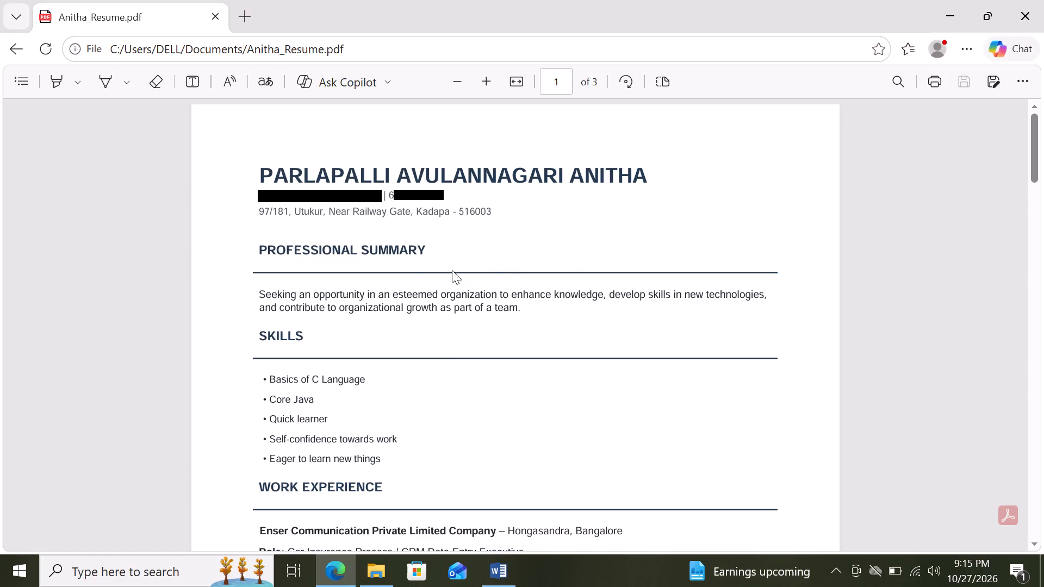
Check the address in Anitha_Resume.pdf and replace the city in the Word resume's location line with kadapa.
click(488, 586)
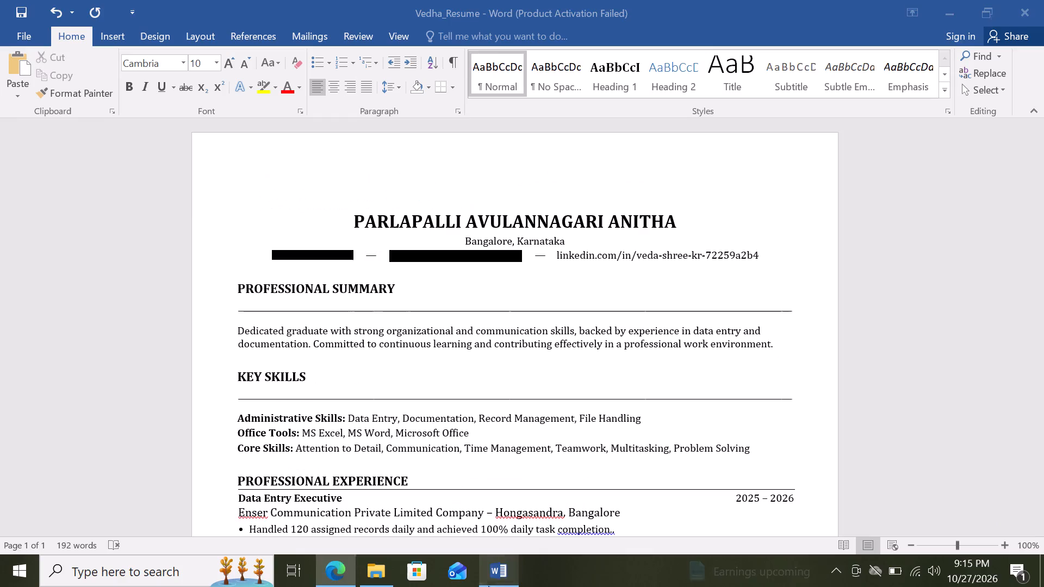
click(343, 586)
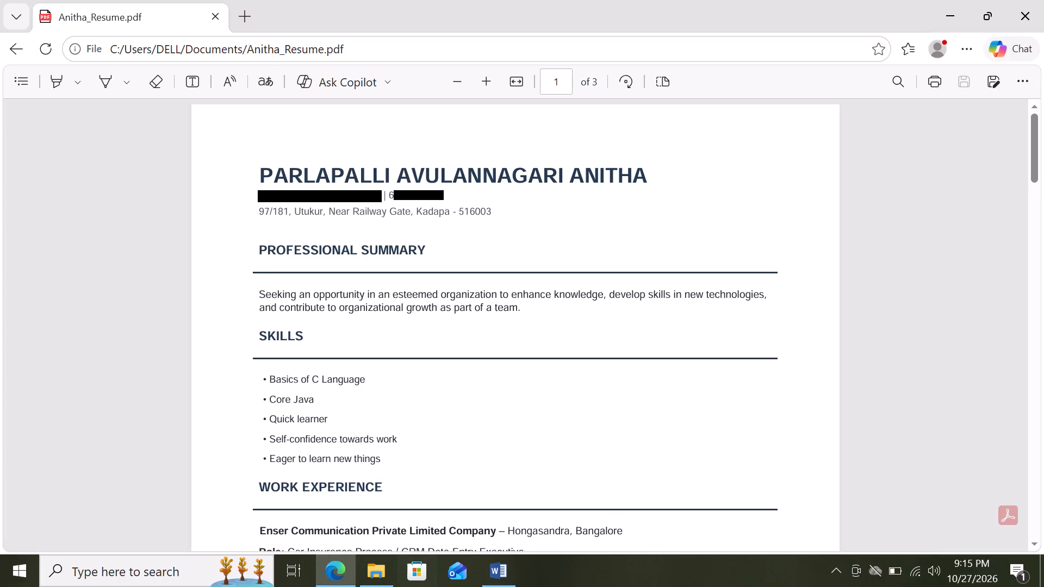
click(504, 575)
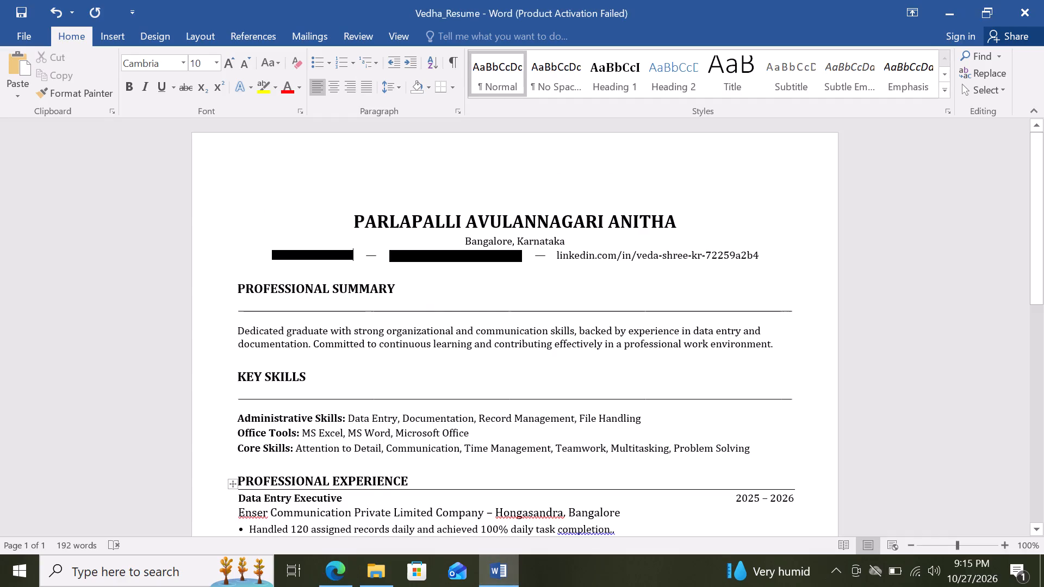
click(512, 247)
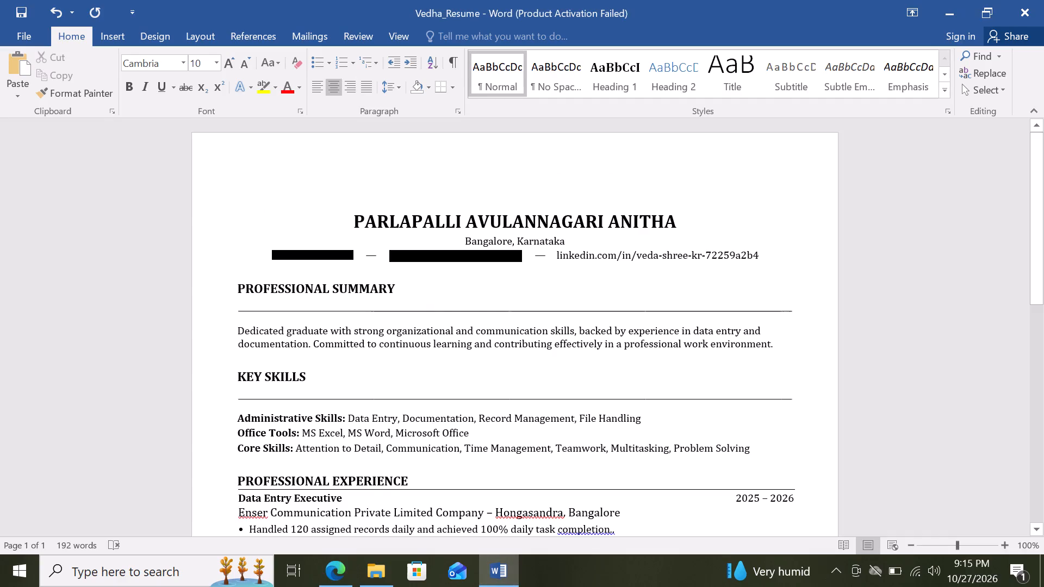
key(BackSpace)
key(BackSpace)
key(BackSpace)
key(BackSpace)
key(BackSpace)
key(BackSpace)
key(BackSpace)
key(BackSpace)
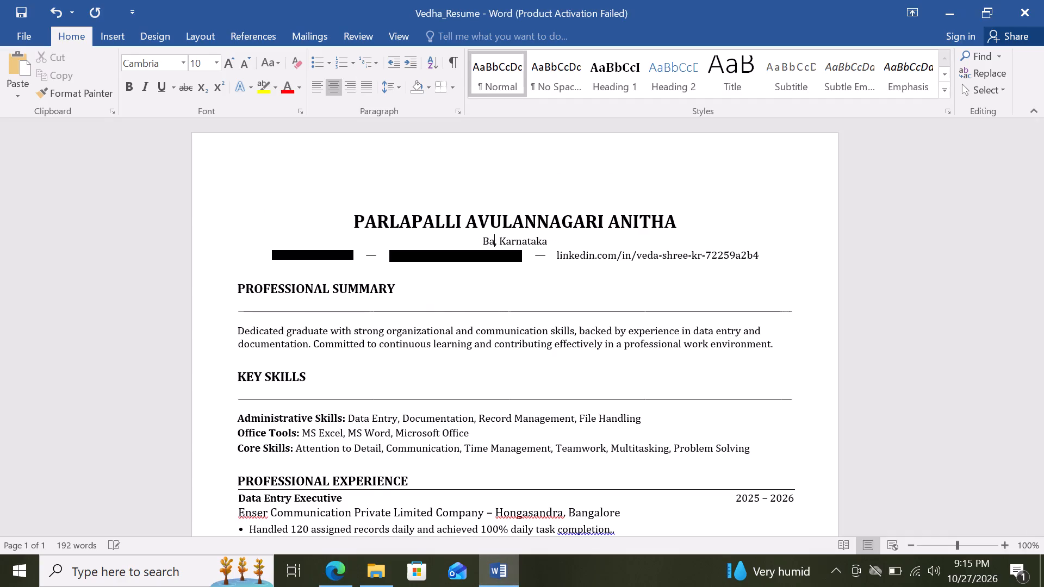
key(BackSpace)
text(kadapa)
Replace the state in the location line beneath the name with Andhra Pradesh.
key(Right)
key(Right)
key(Right)
key(Right)
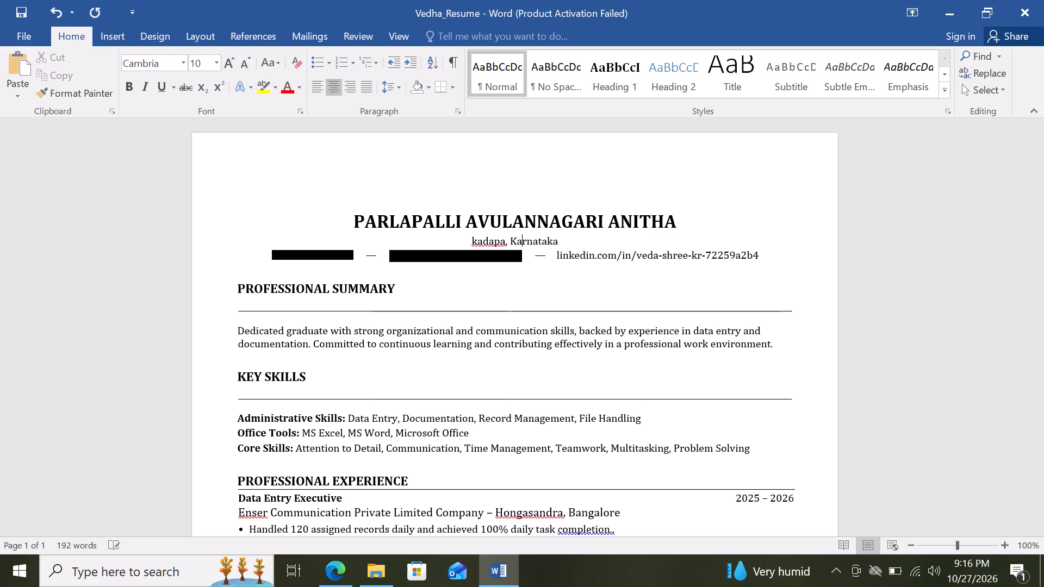
key(Right)
key(Right)
key(Right)
key(Right)
key(Right)
key(Right)
key(Right)
key(BackSpace)
key(BackSpace)
key(BackSpace)
key(BackSpace)
key(BackSpace)
key(BackSpace)
key(BackSpace)
key(BackSpace)
key(BackSpace)
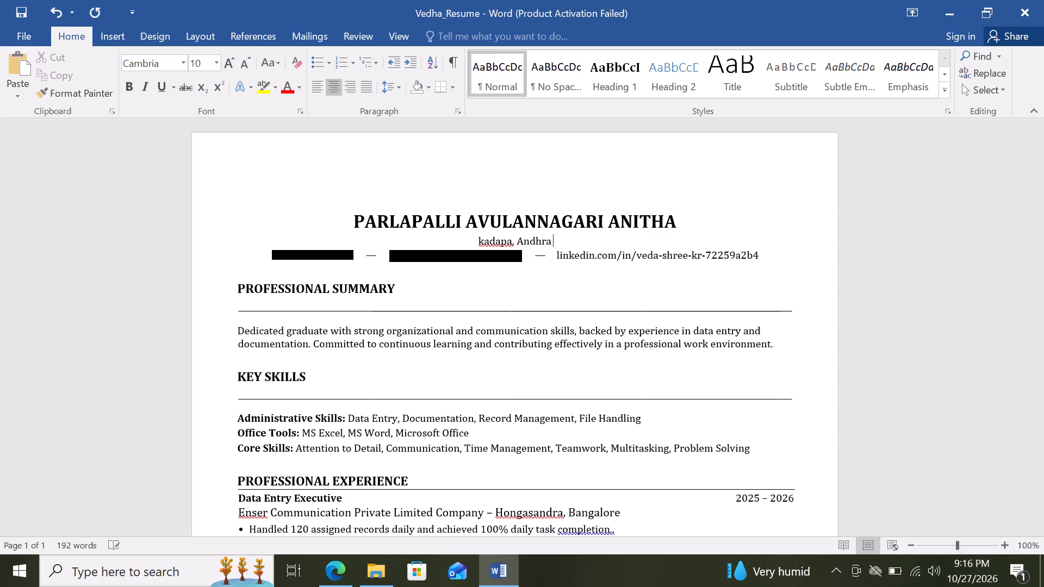
key(BackSpace)
text(RADESH)
key(BackSpace)
key(BackSpace)
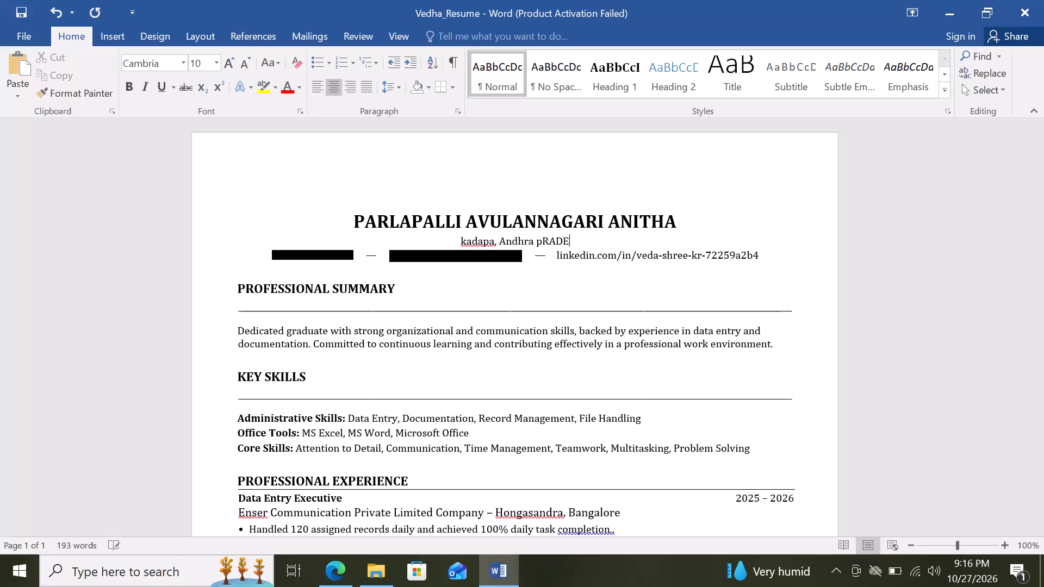
key(BackSpace)
key(BackSpace)
key(BackSpace)
key(BackSpace)
key(BackSpace)
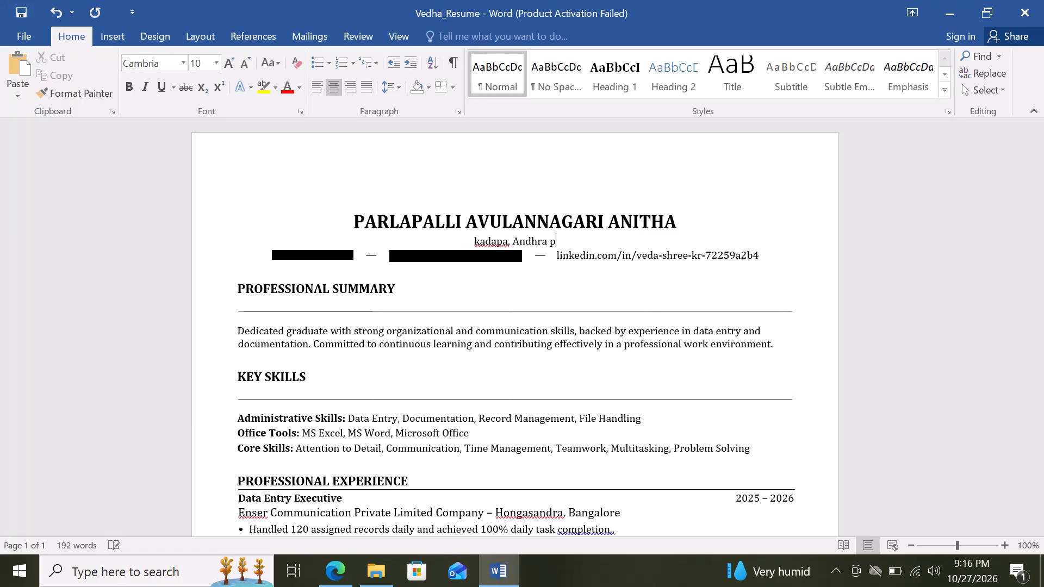
key(BackSpace)
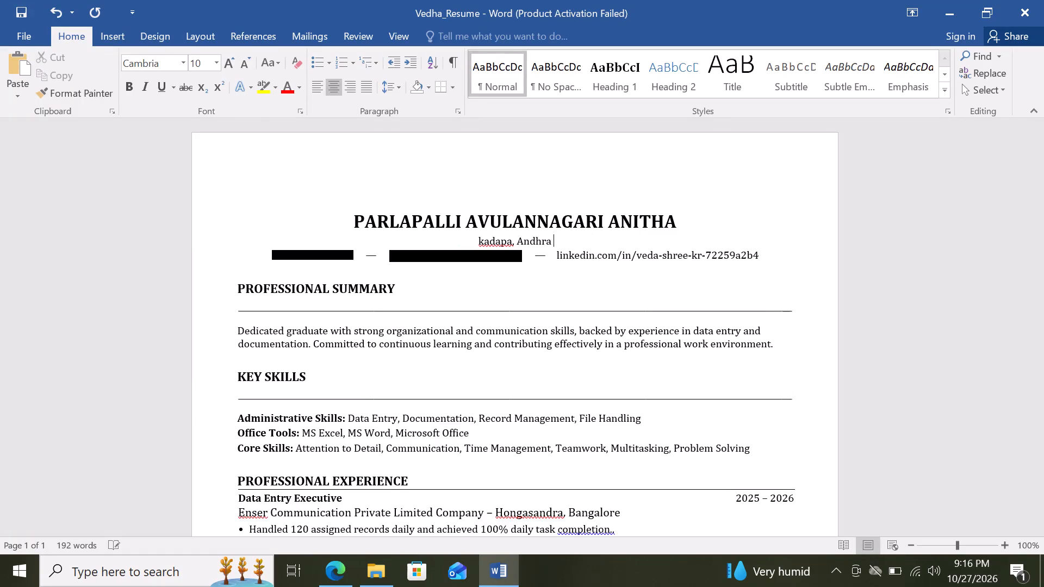
key(p)
text(radesh)
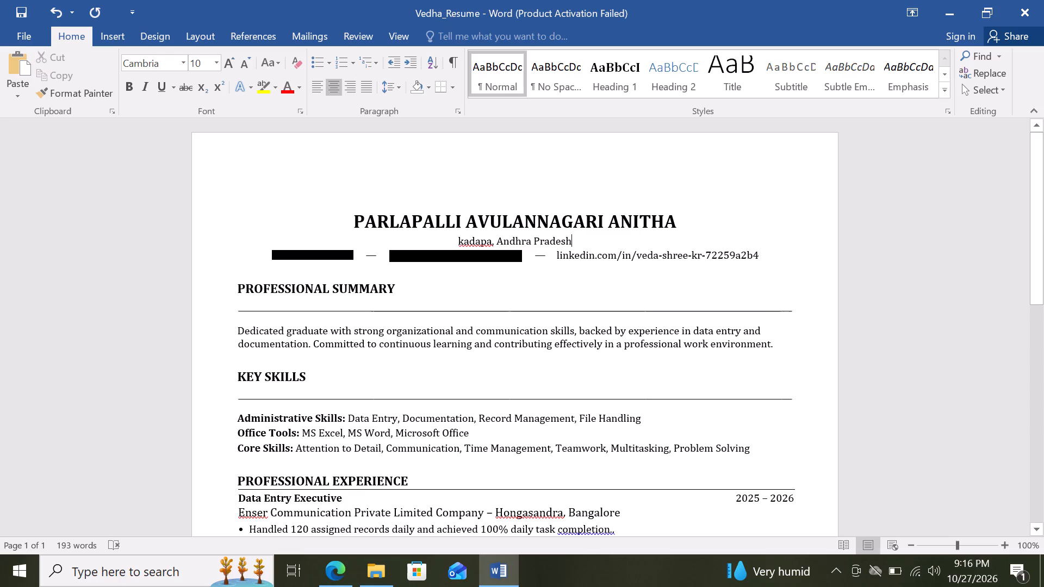
Delete the LinkedIn address and the dash before it from the end of the contact line.
click(765, 257)
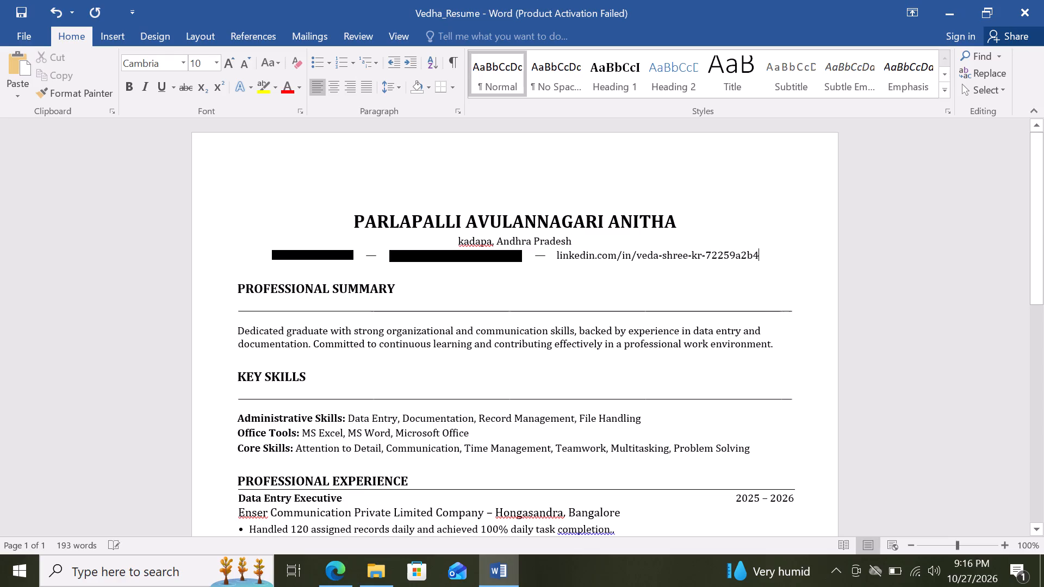
drag(734, 254, 536, 259)
key(BackSpace)
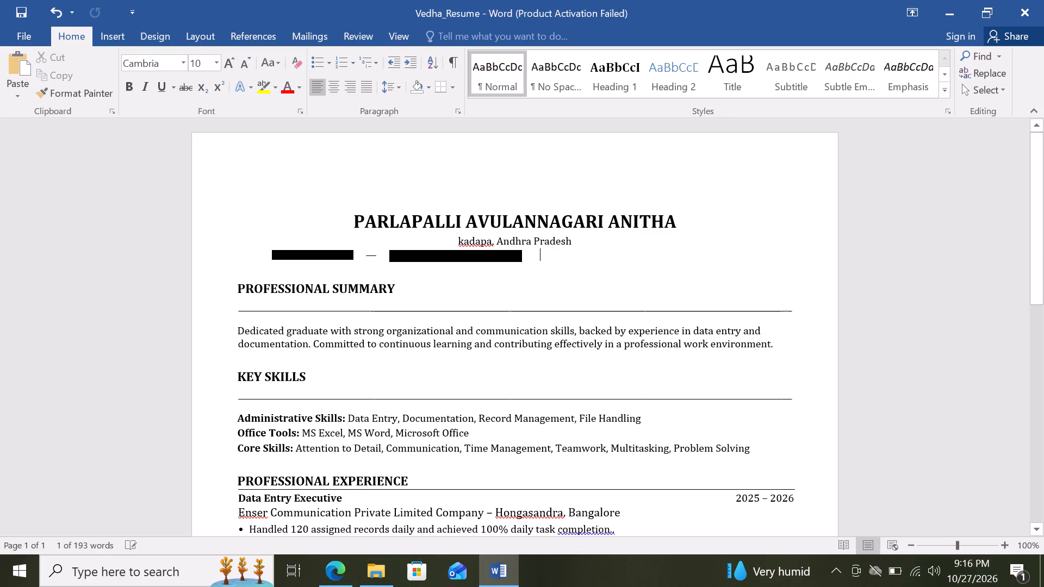
Insert spaces before the phone number to shift the contact line toward the centre beneath the location line.
drag(536, 259, 251, 236)
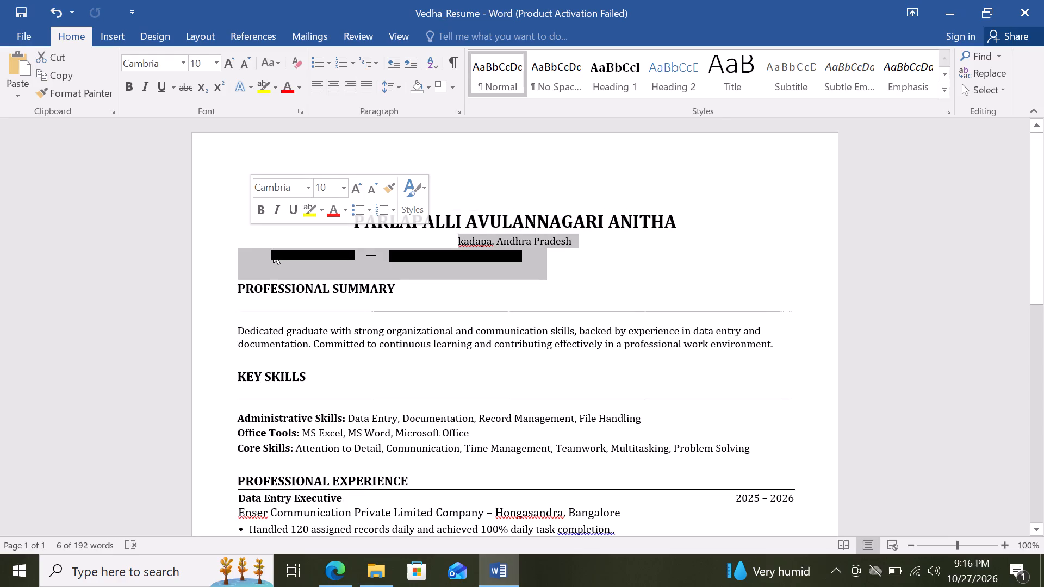
click(273, 250)
key(space)
key(space)
key(space)
key(space)
key(space)
key(space)
key(space)
key(space)
key(space)
key(space)
key(space)
key(space)
key(space)
key(space)
key(space)
key(space)
key(space)
key(space)
key(space)
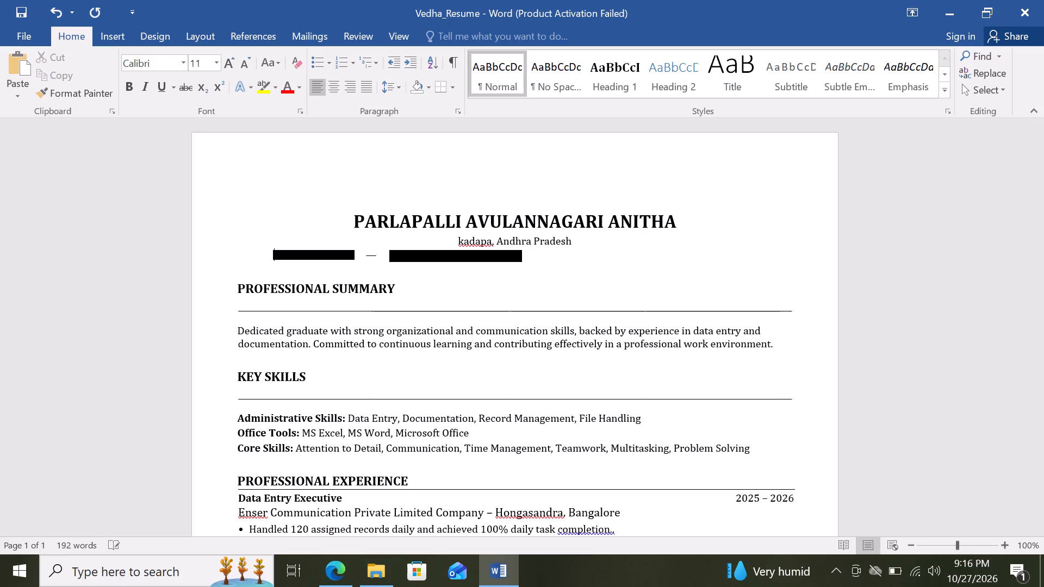
key(space)
key(space)
key(space)
key(space)
key(space)
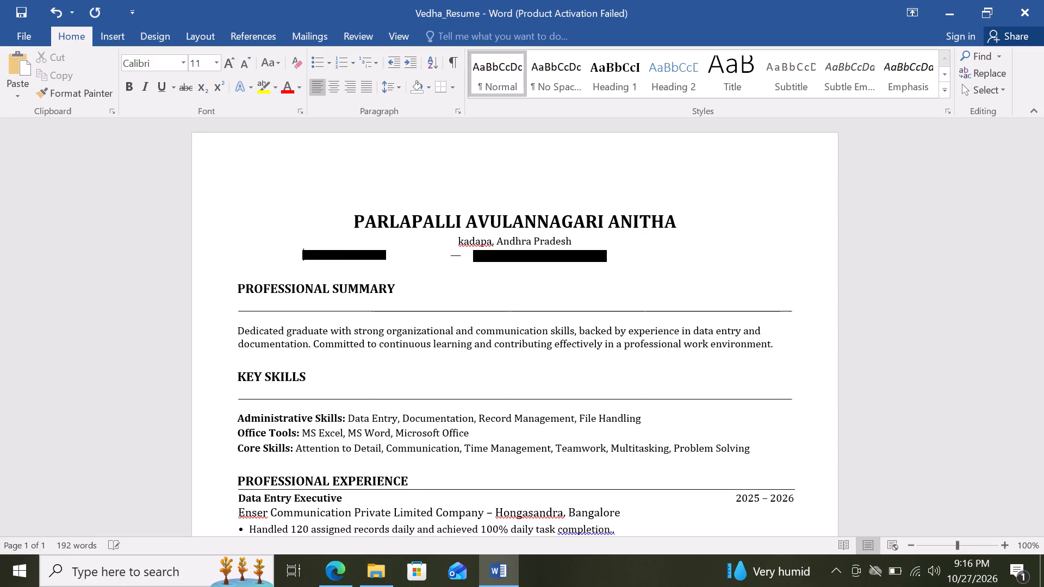
key(space)
key(space)
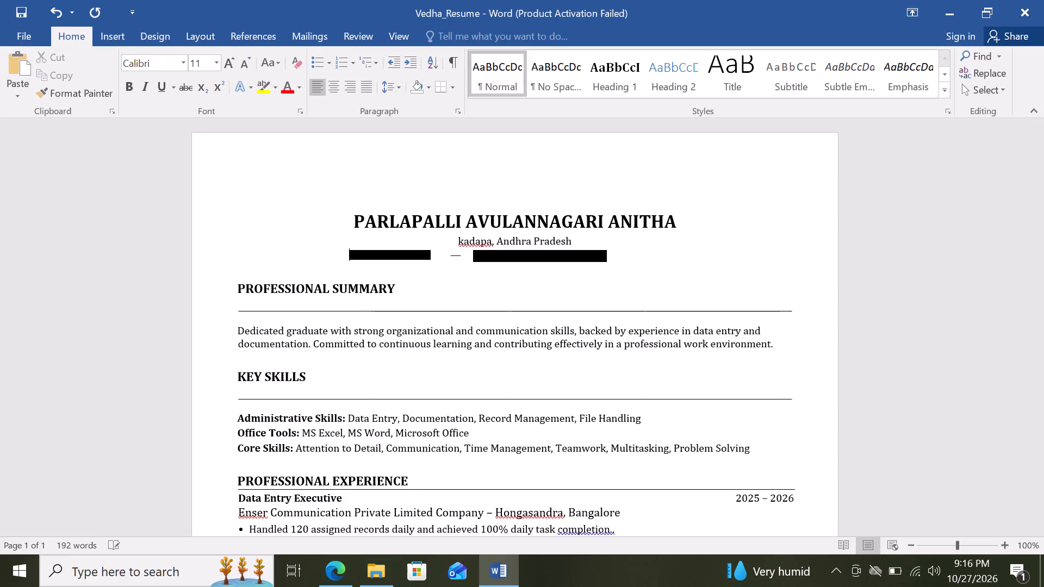
key(space)
key(space)
key(space)
key(space)
key(space)
key(space)
key(space)
key(space)
key(space)
key(space)
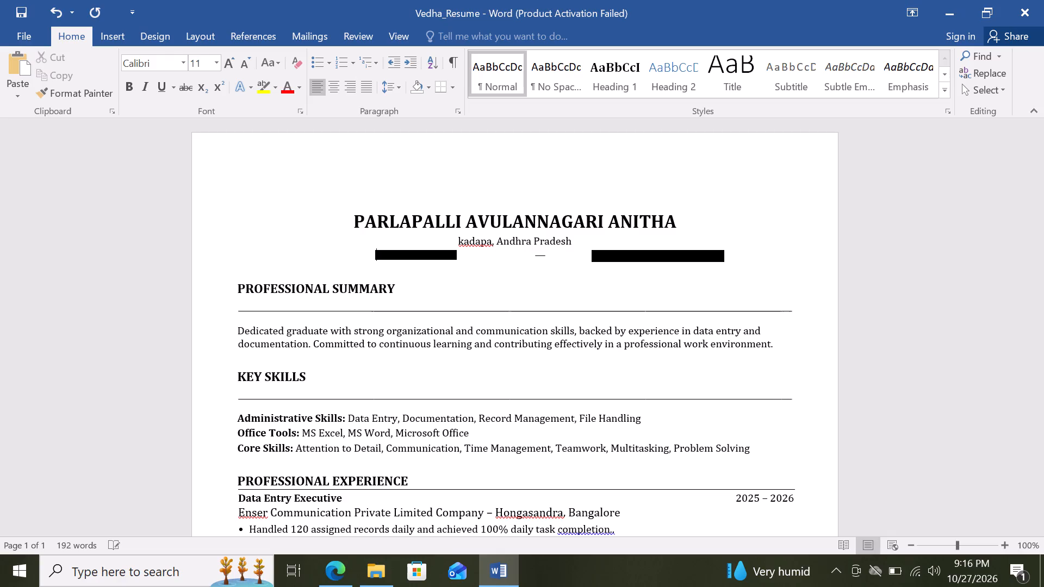
Reduce the gap between the phone number and the e-mail address in the contact line, adjusting the spaces before the dash.
click(529, 256)
key(BackSpace)
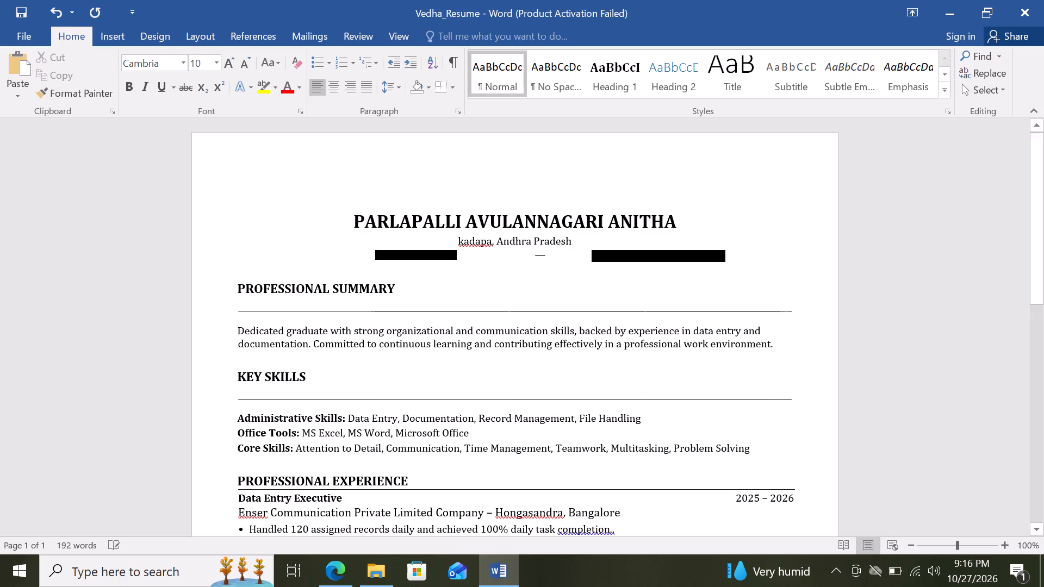
key(BackSpace)
key(space)
key(space)
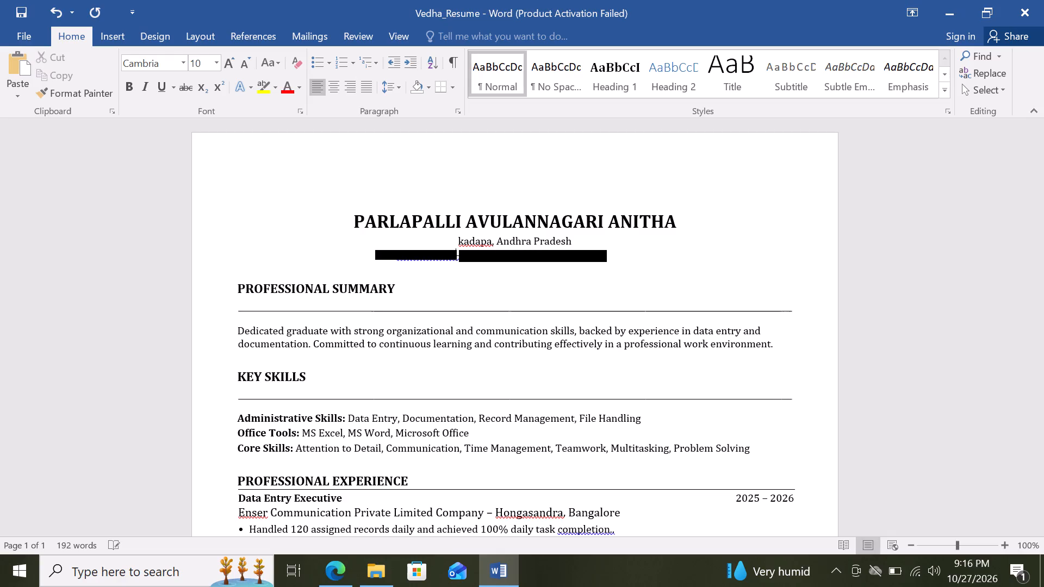
key(space)
key(space)
Add more spaces before the phone number to shift the contact details further toward the page centre.
click(374, 260)
key(space)
key(space)
key(space)
key(space)
key(space)
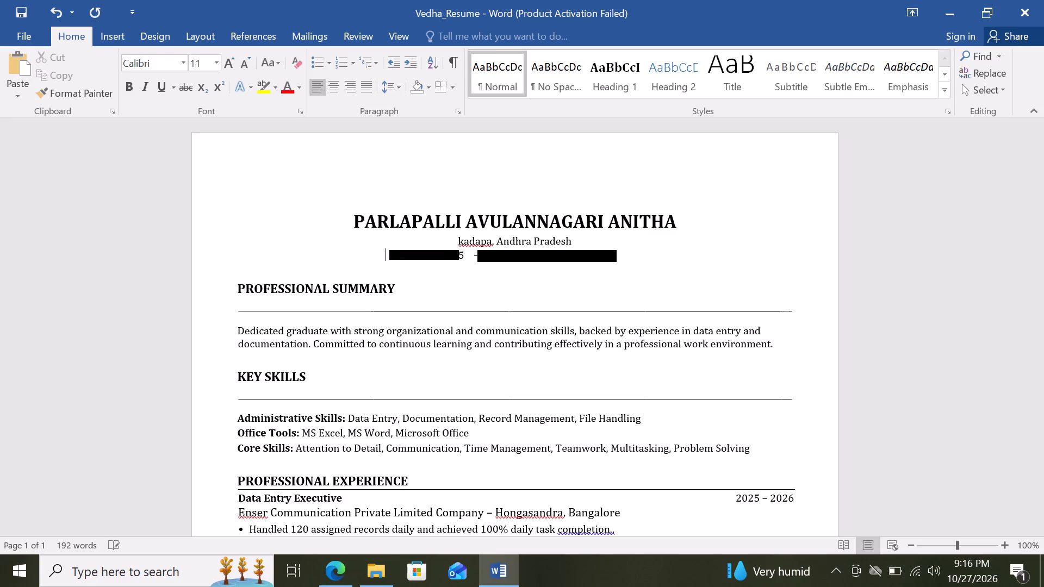
key(space)
key(space)
key(space)
key(space)
key(space)
key(space)
key(space)
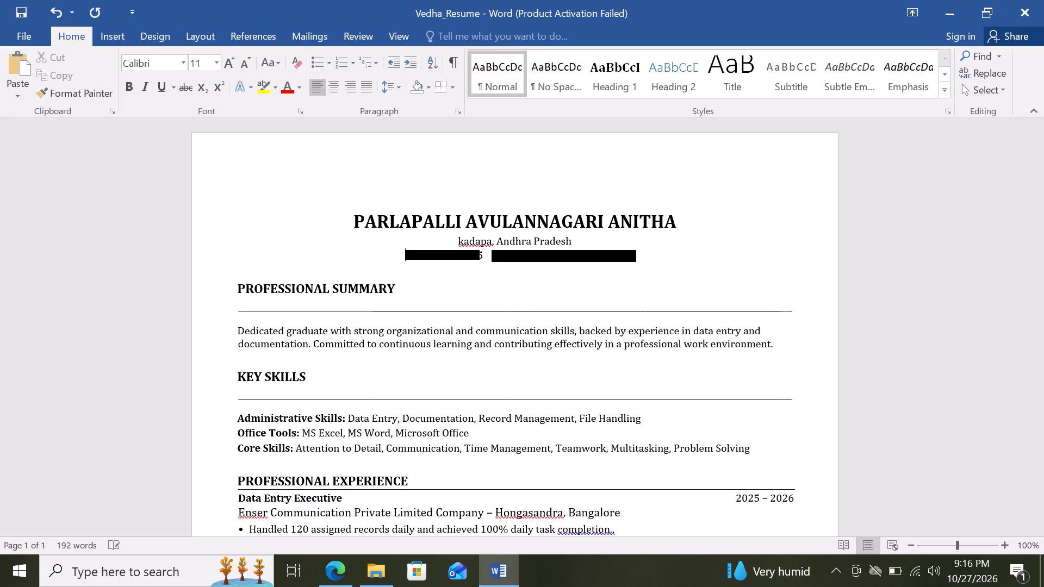
key(space)
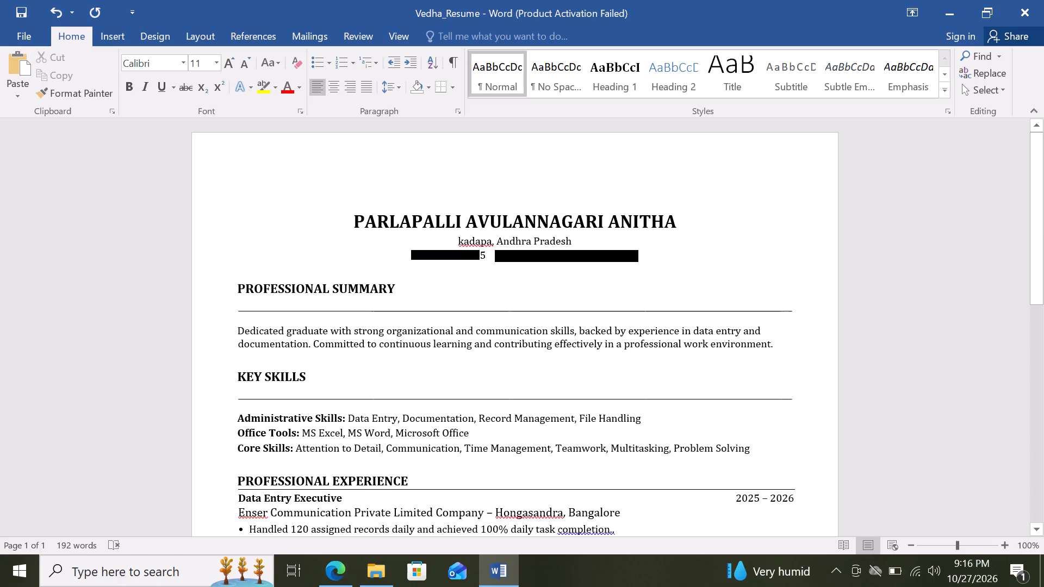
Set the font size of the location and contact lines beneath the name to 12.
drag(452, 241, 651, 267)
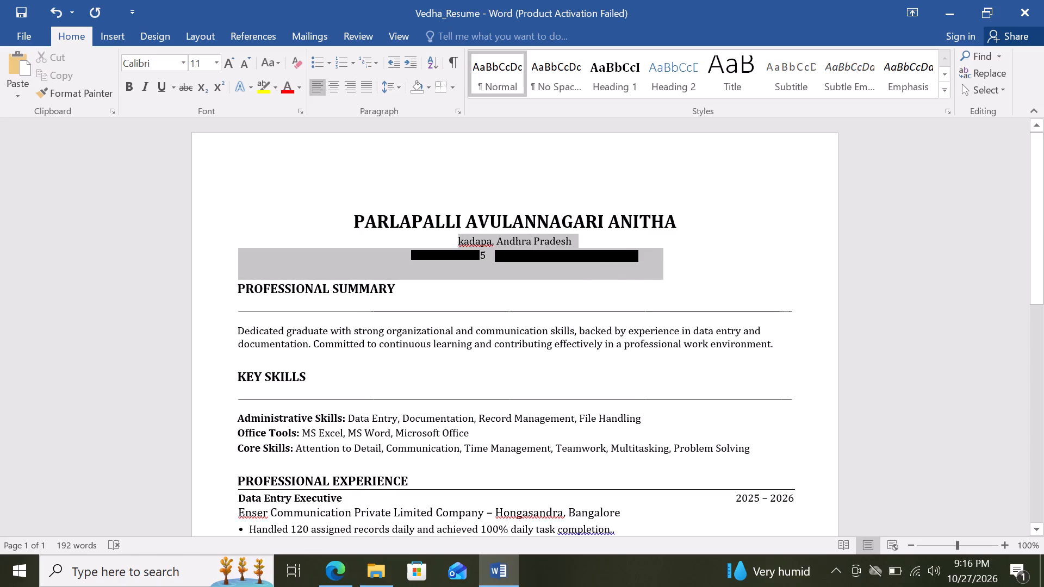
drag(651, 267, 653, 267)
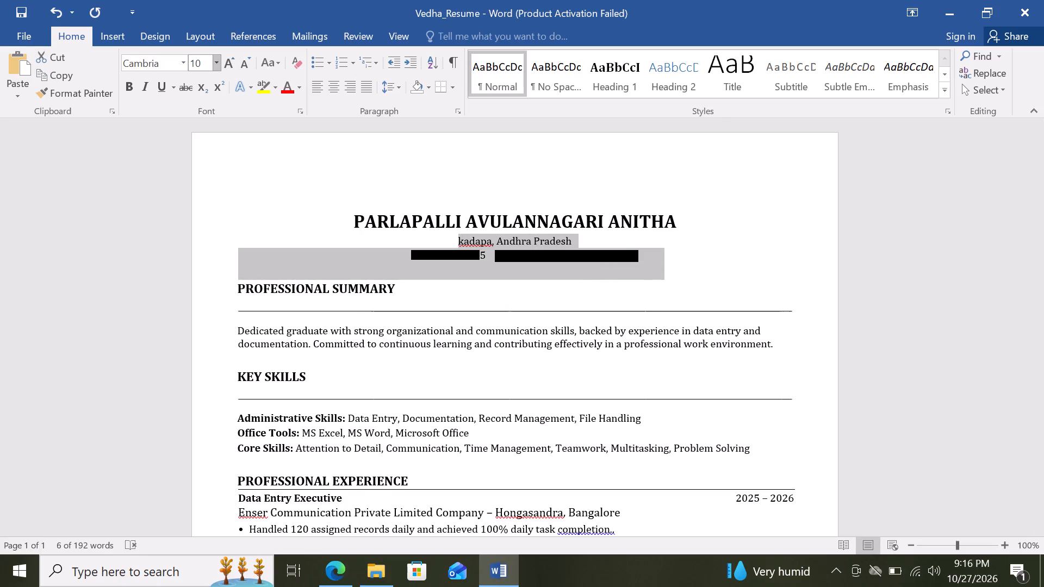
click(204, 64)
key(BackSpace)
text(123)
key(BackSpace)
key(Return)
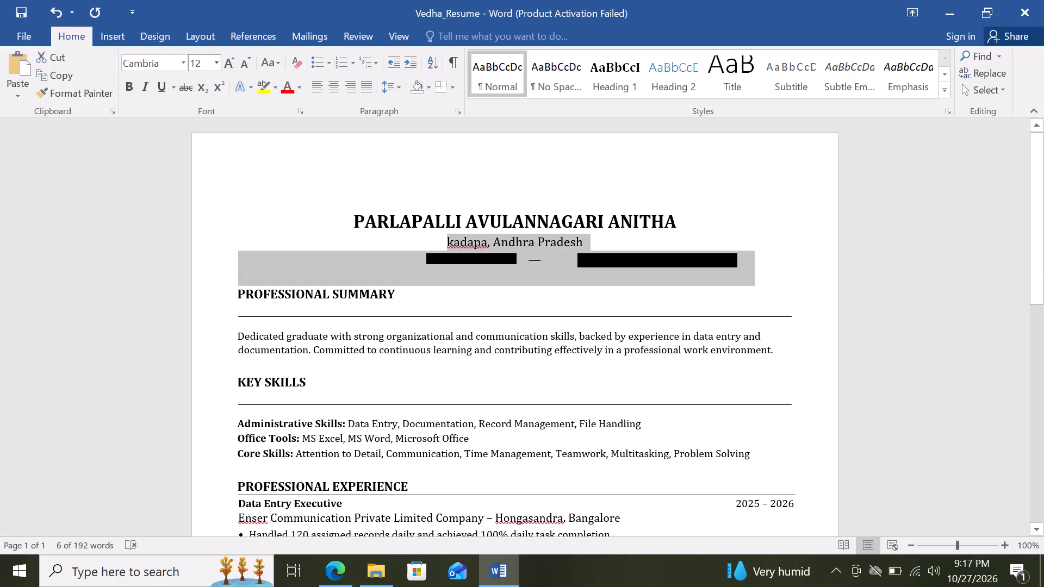
Set the font size of the location and contact lines beneath the name to 11.
click(204, 64)
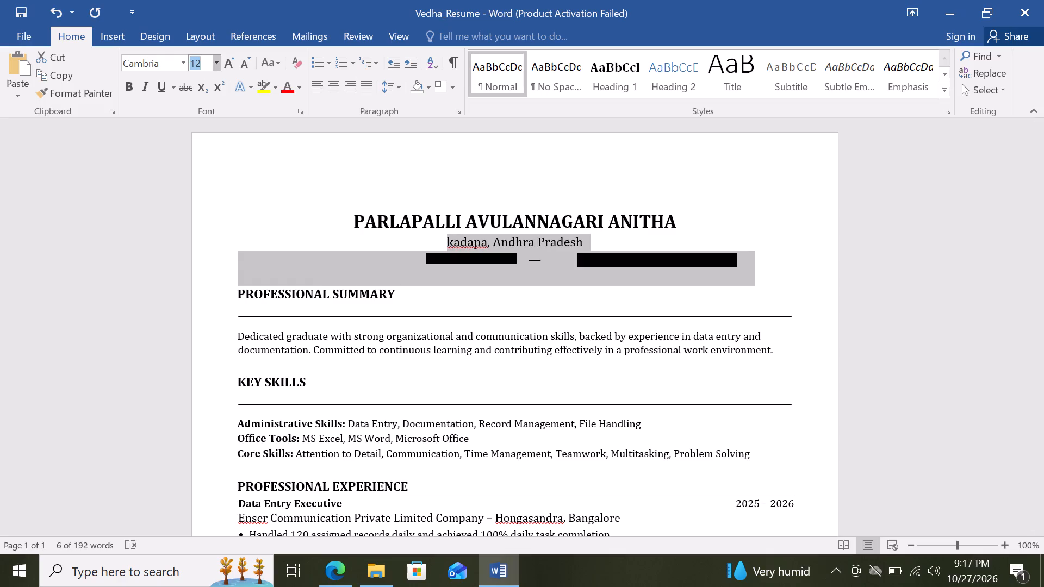
key(BackSpace)
text(11)
key(Return)
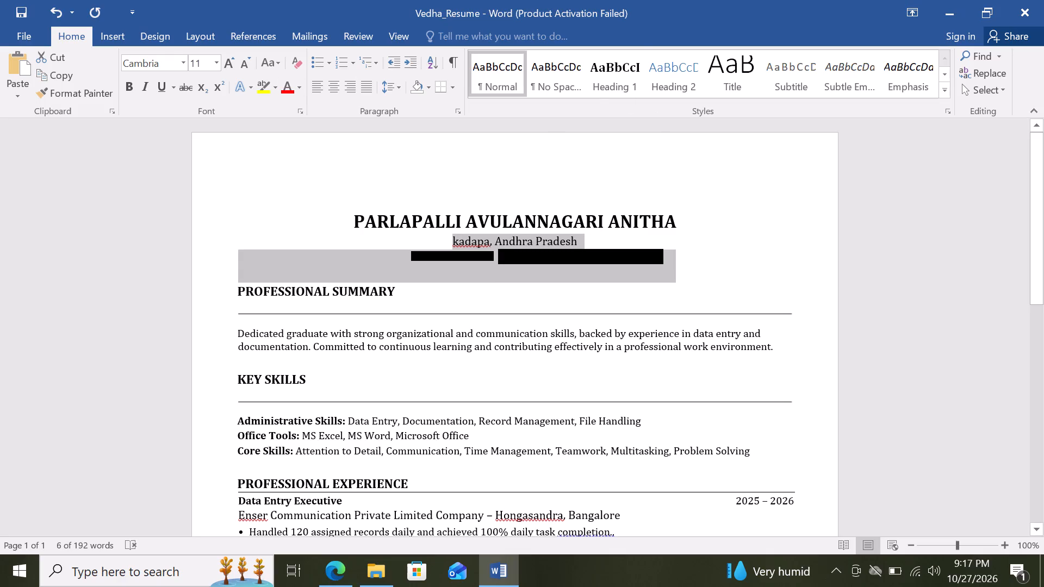
Complete the phone number in the contact line with its last digit and widen the gap before the dash by two spaces.
click(643, 162)
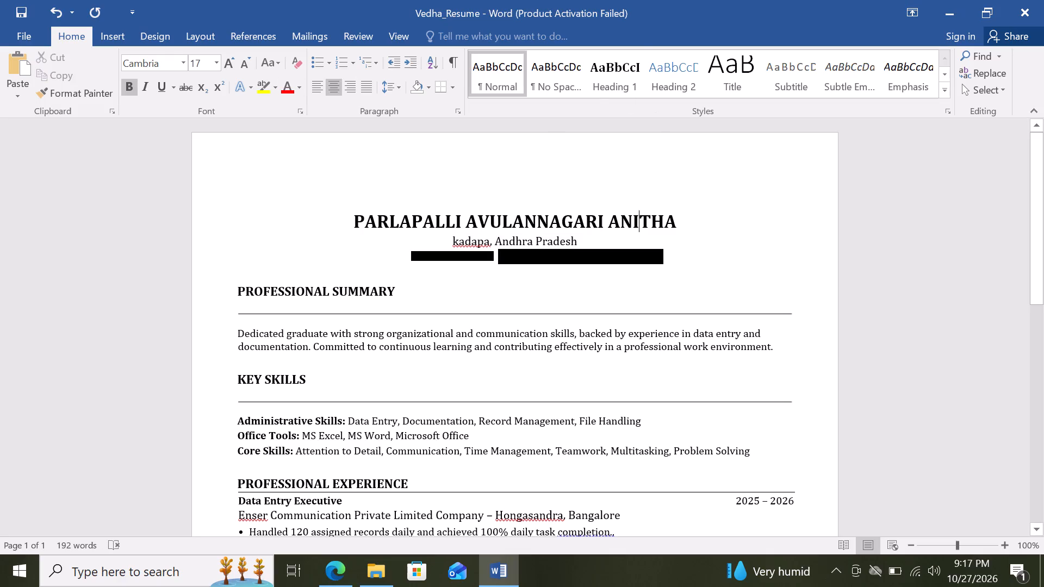
click(493, 259)
key(5)
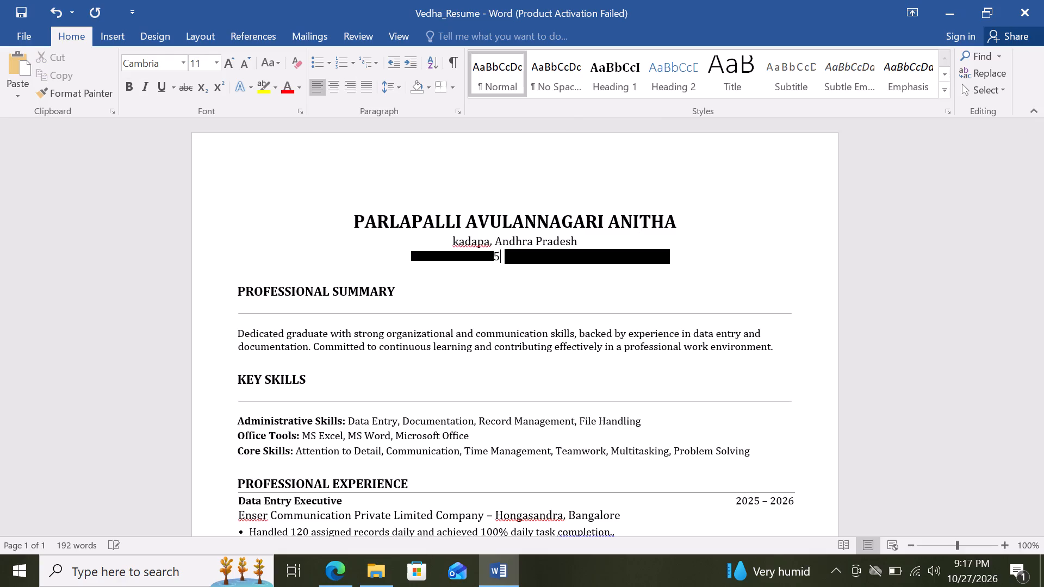
click(523, 263)
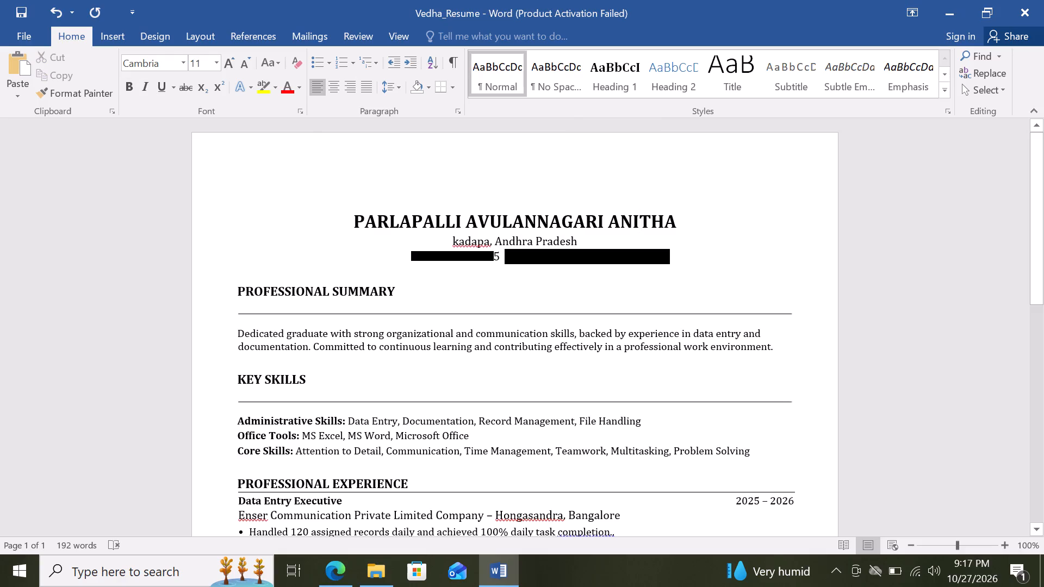
key(space)
key(space)
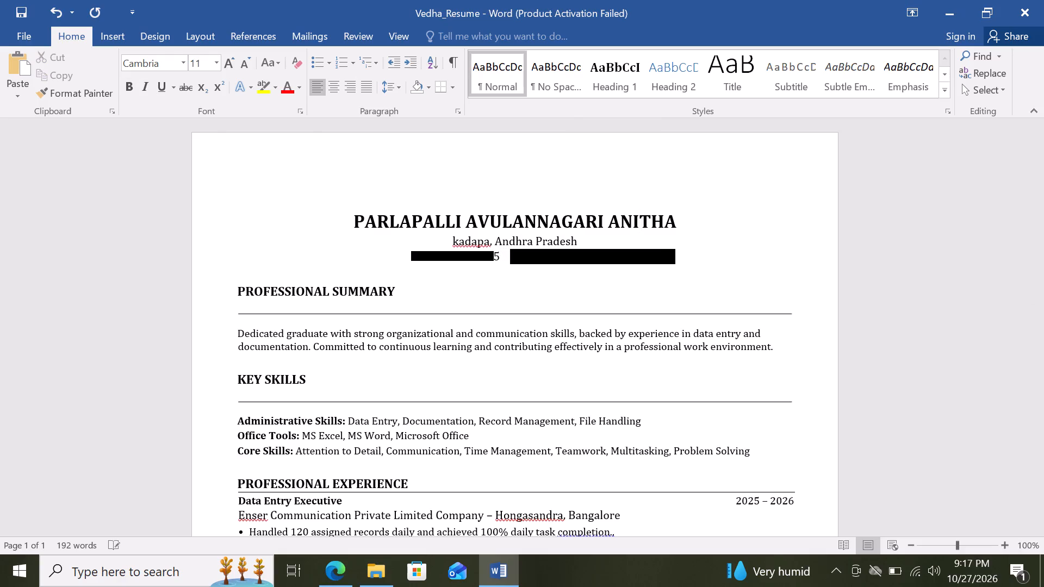
Review the resume from the contact line down to the LANGUAGES section.
scroll(525, 241, down, 3)
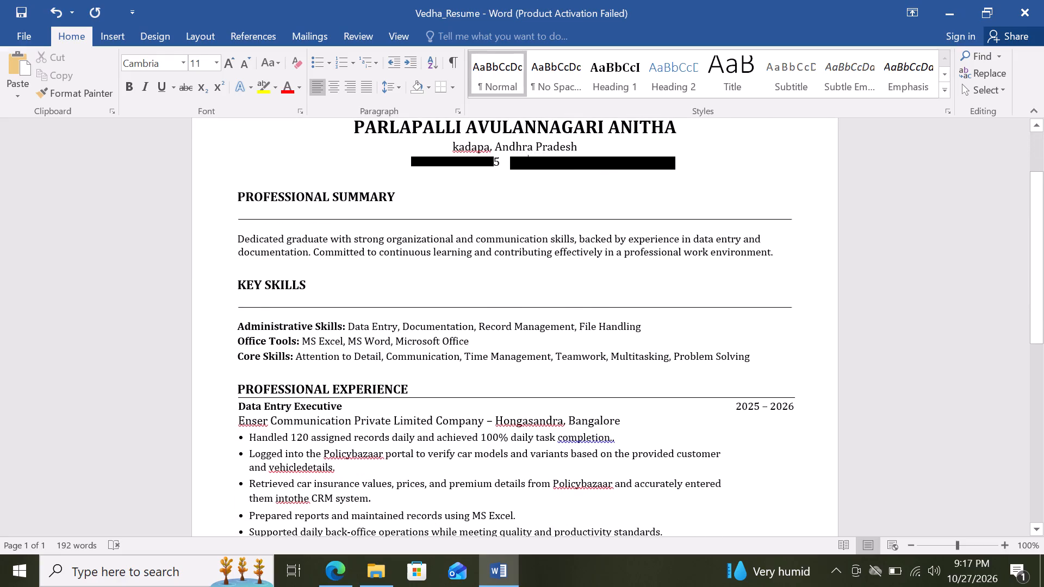
scroll(525, 241, down, 4)
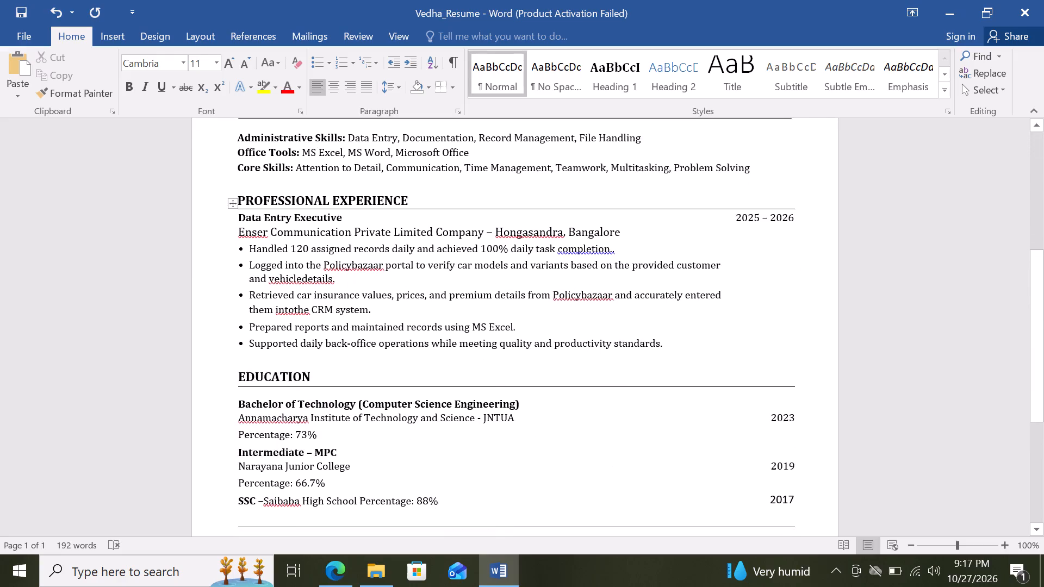
scroll(525, 241, down, 3)
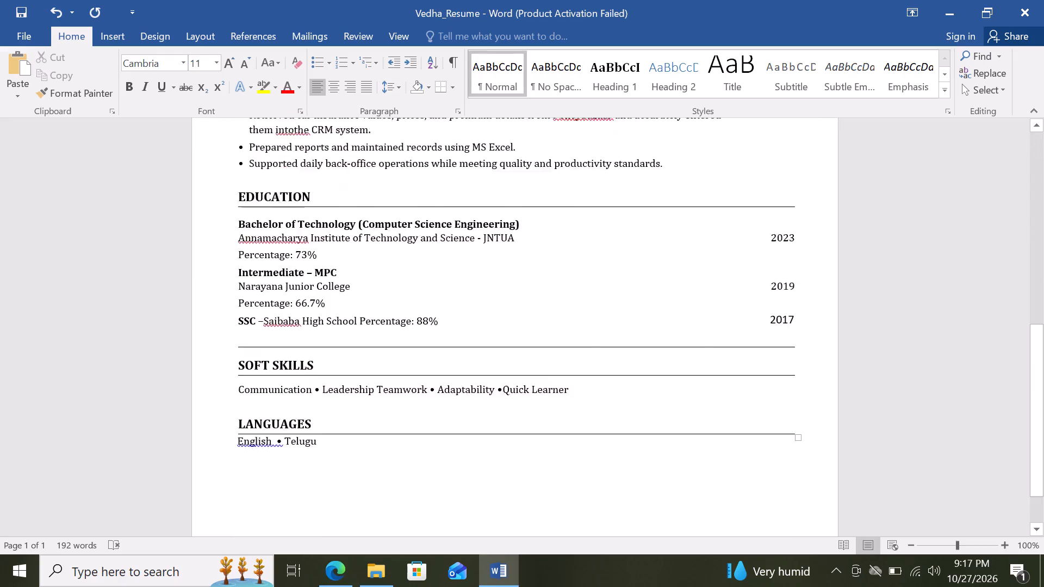
scroll(525, 241, down, 1)
scroll(525, 241, up, 5)
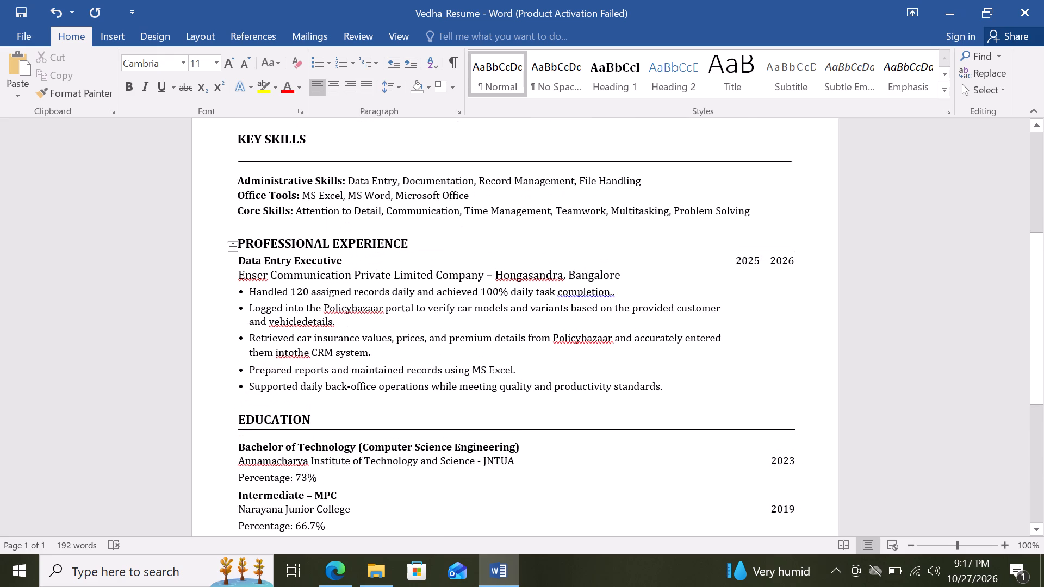
scroll(466, 515, down, 2)
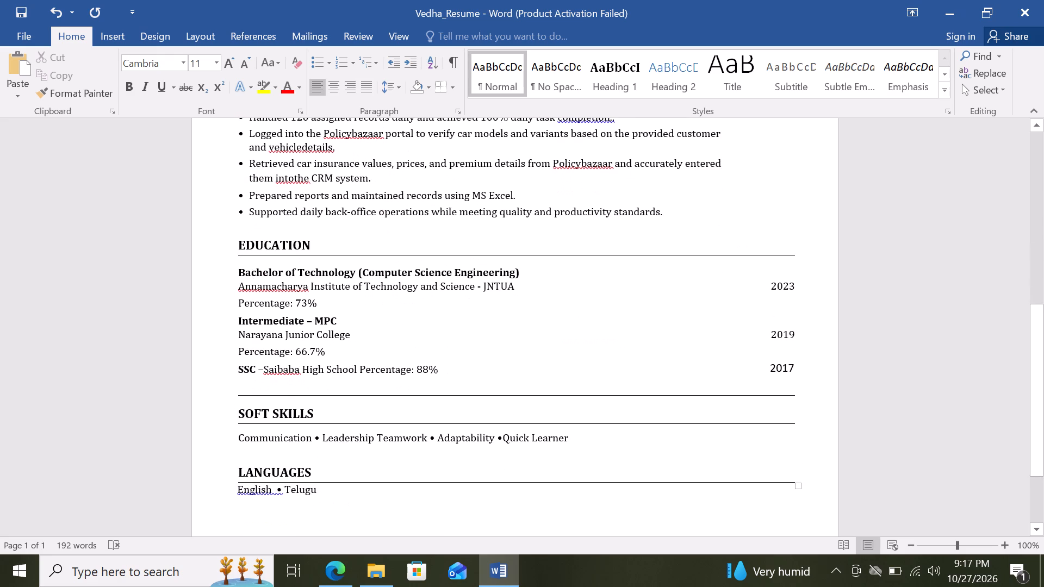
scroll(466, 515, down, 1)
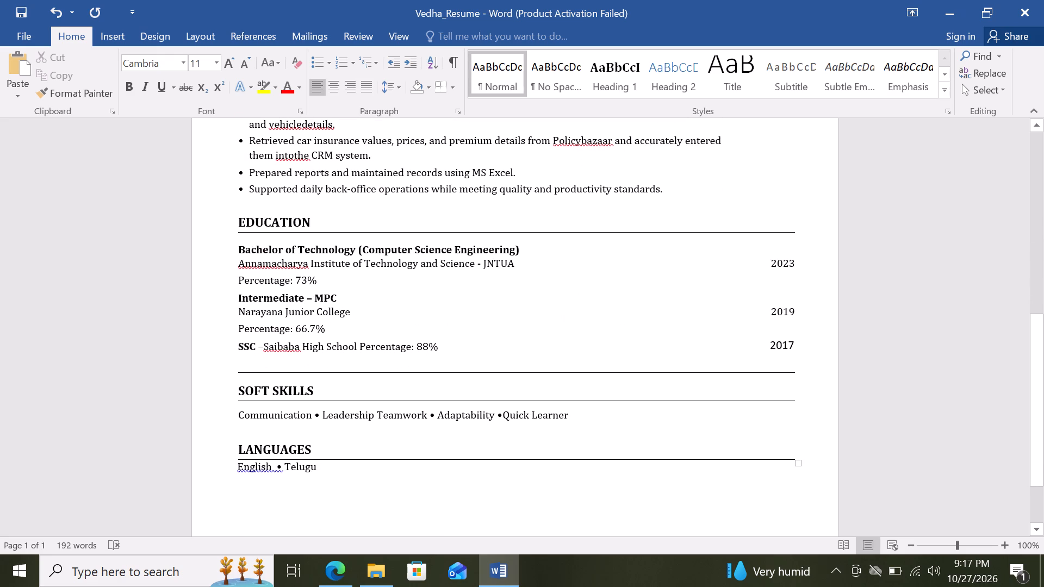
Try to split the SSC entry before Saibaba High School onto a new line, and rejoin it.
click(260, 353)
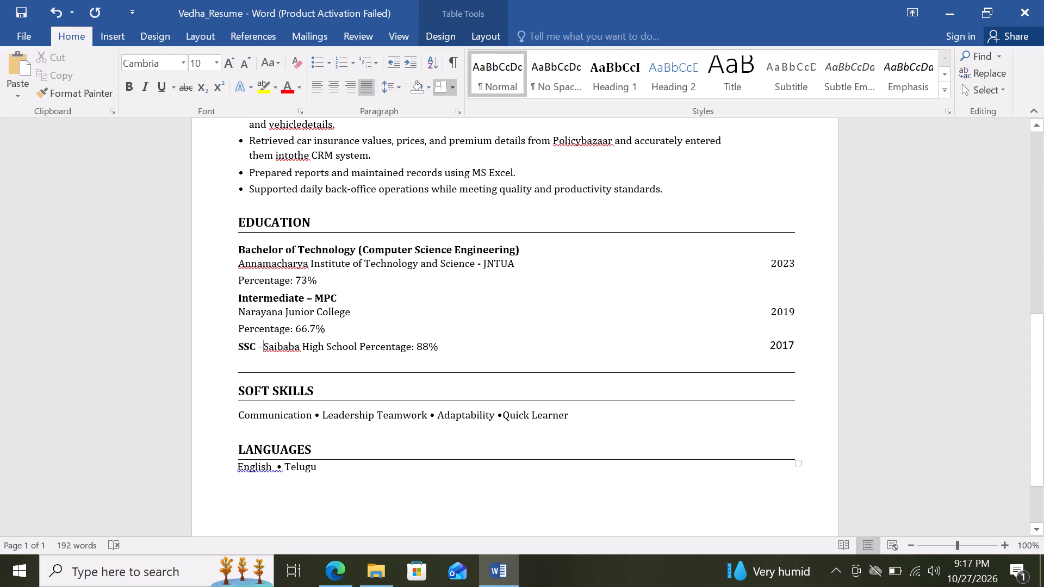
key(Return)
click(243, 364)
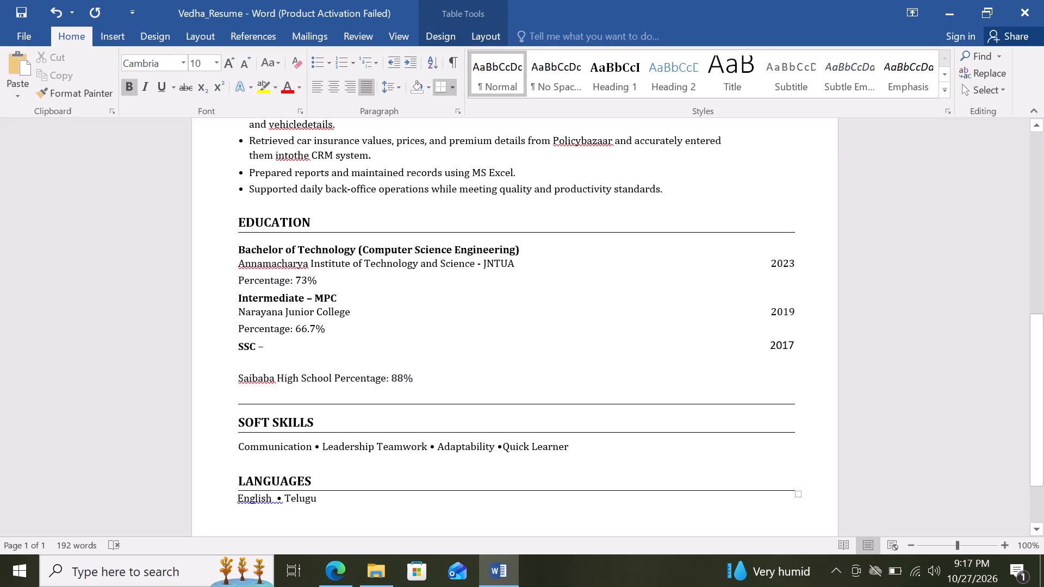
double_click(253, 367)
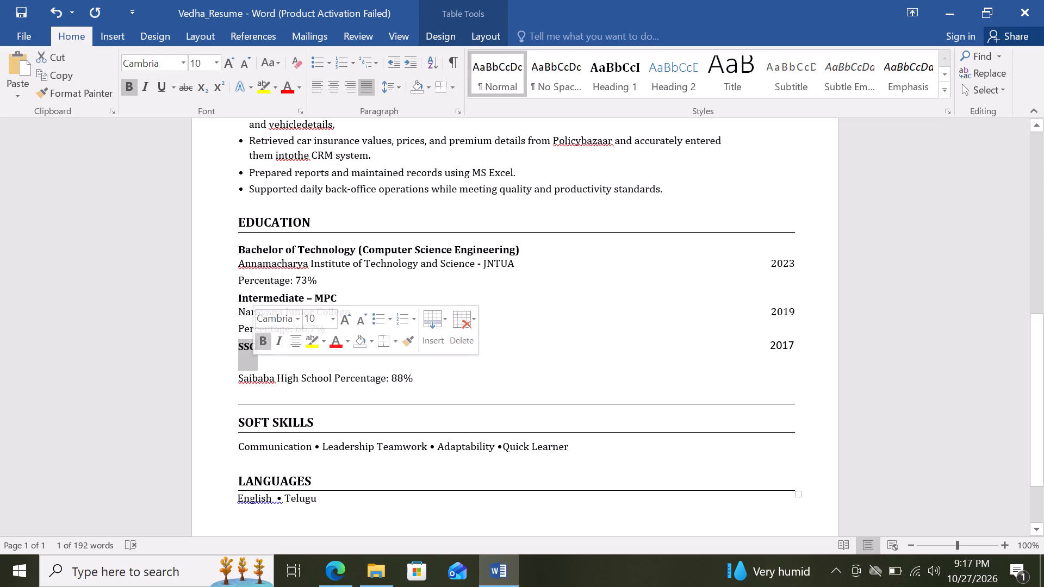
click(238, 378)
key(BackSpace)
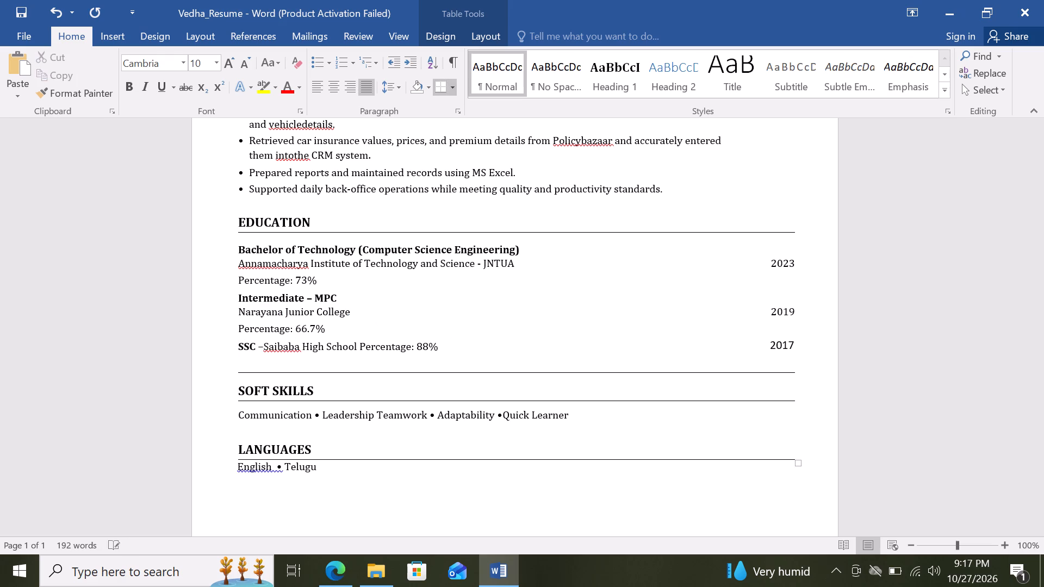
Insert a space between the dash and Saibaba in the SSC entry under EDUCATION.
key(space)
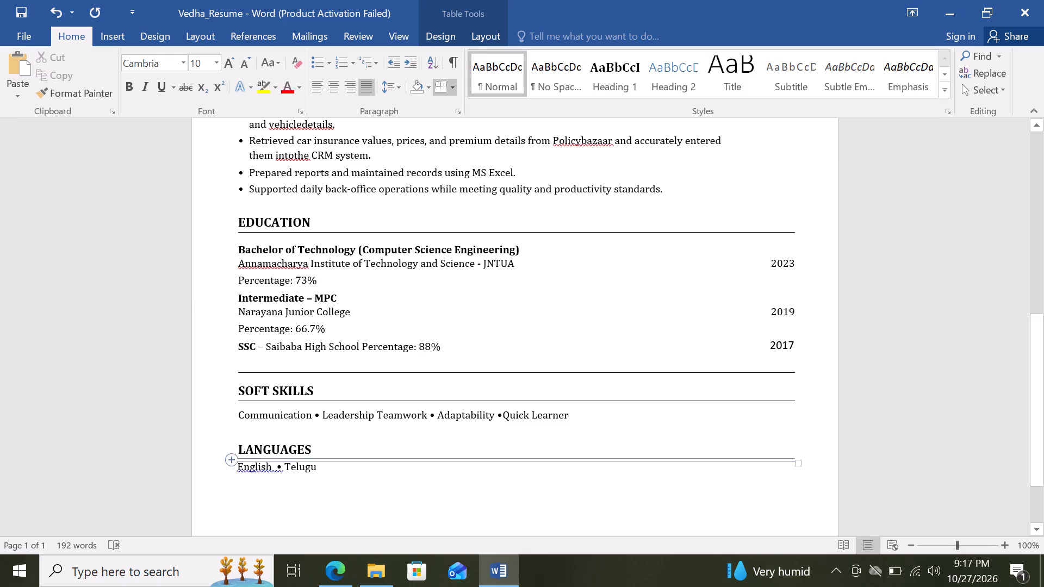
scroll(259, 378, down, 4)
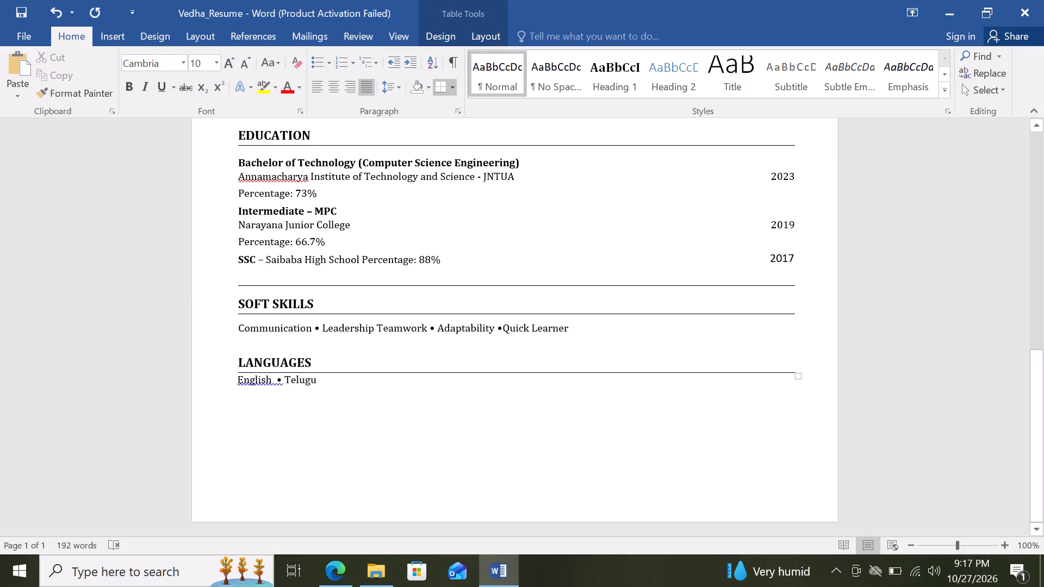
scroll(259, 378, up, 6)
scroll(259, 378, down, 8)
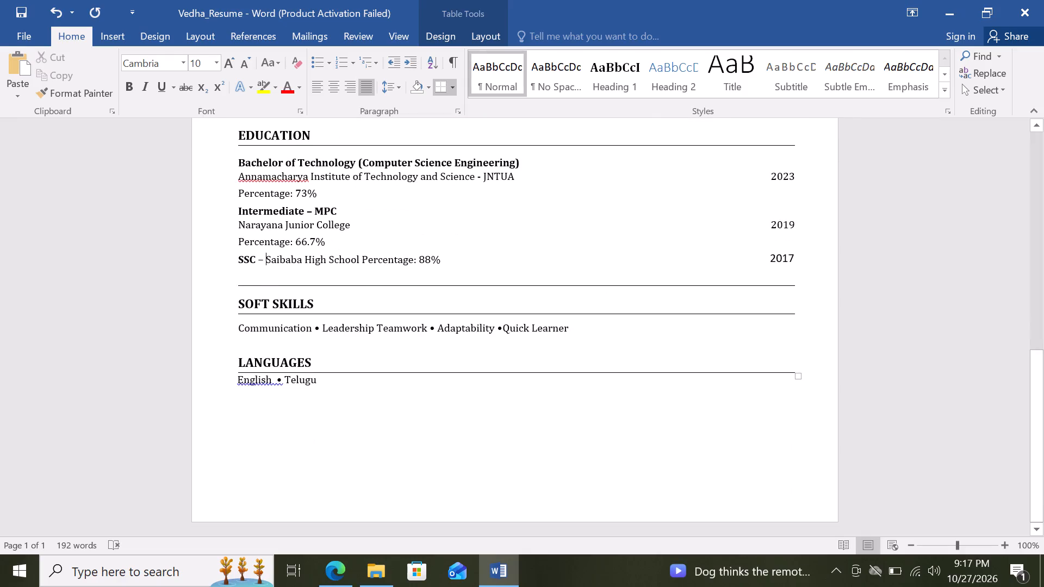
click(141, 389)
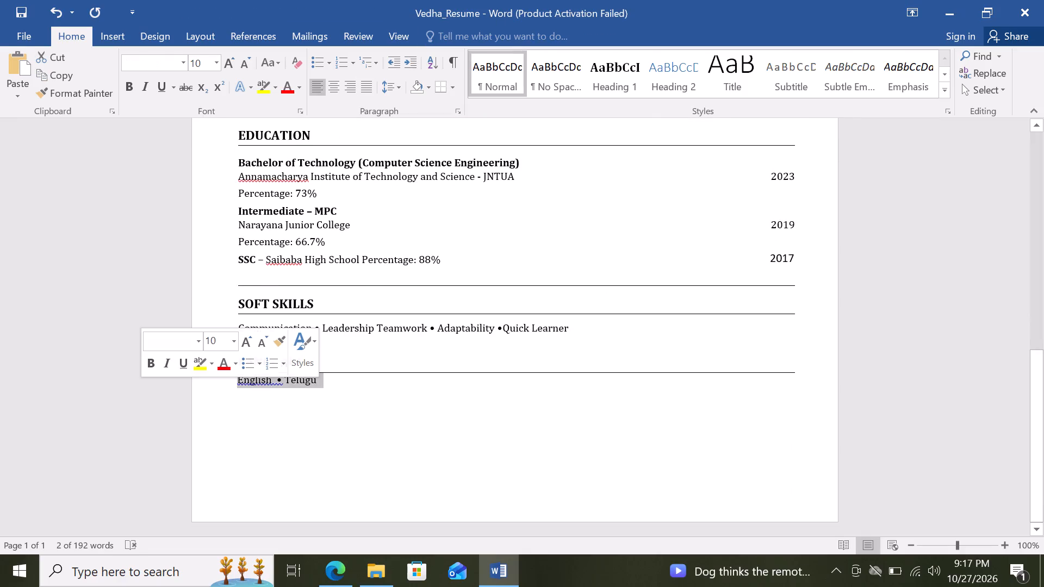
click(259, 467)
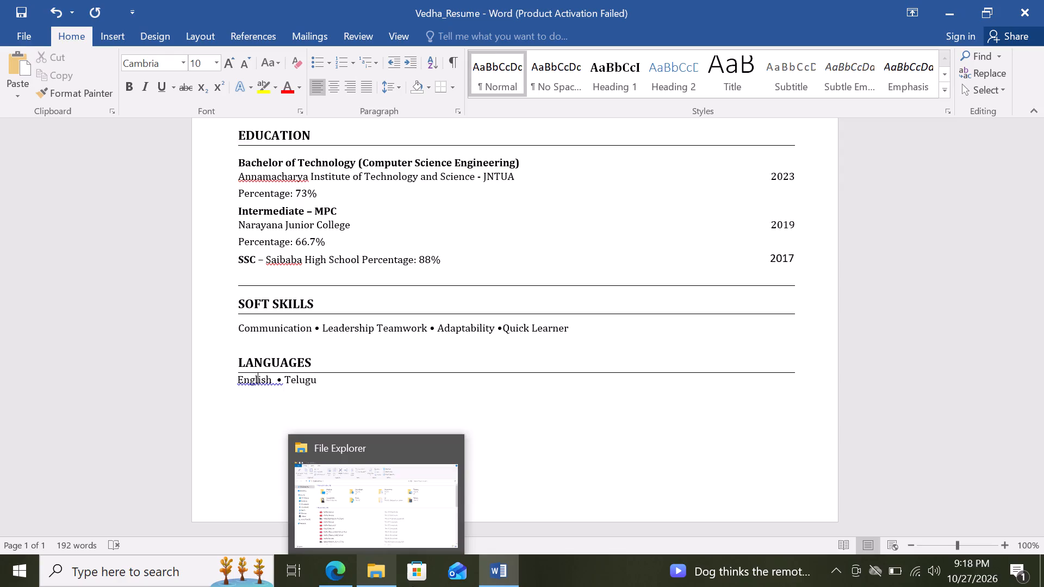
Check the role in Anitha_Resume.pdf in Edge and, back in Word, add "CRM" before Data Entry Executive under PROFESSIONAL EXPERIENCE.
scroll(691, 422, up, 5)
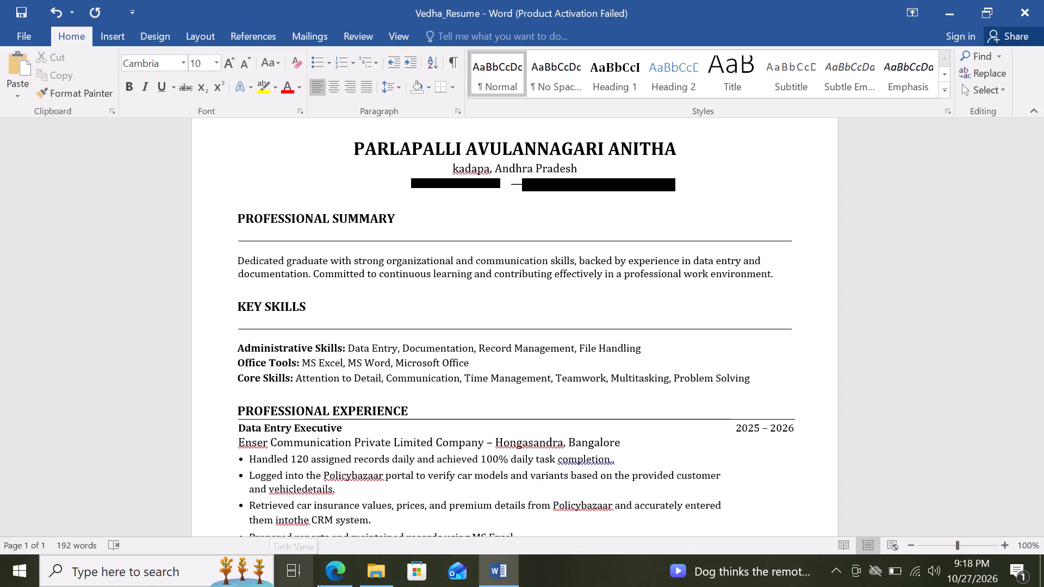
click(331, 578)
scroll(424, 433, down, 1)
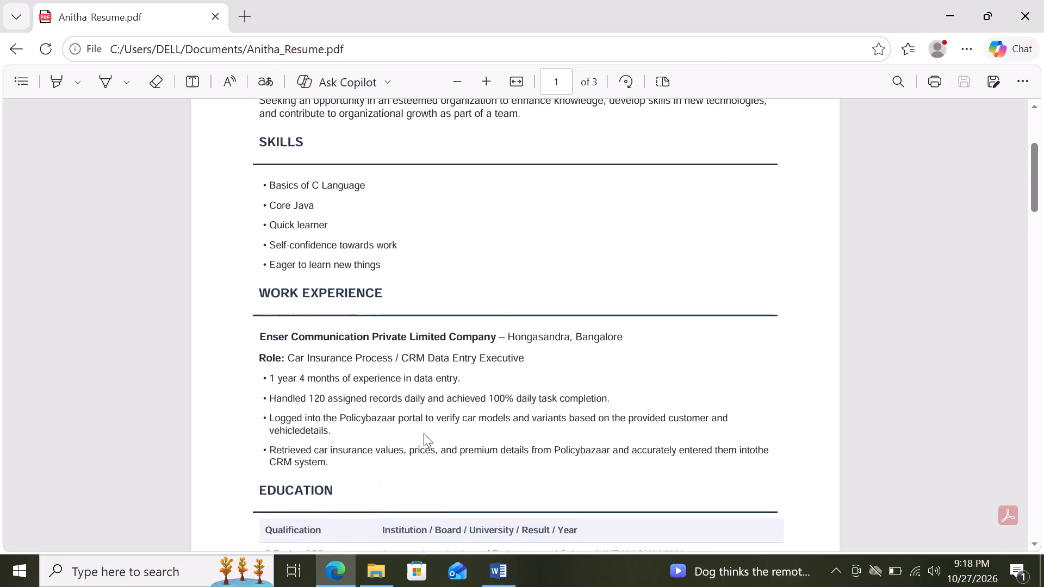
scroll(424, 433, down, 1)
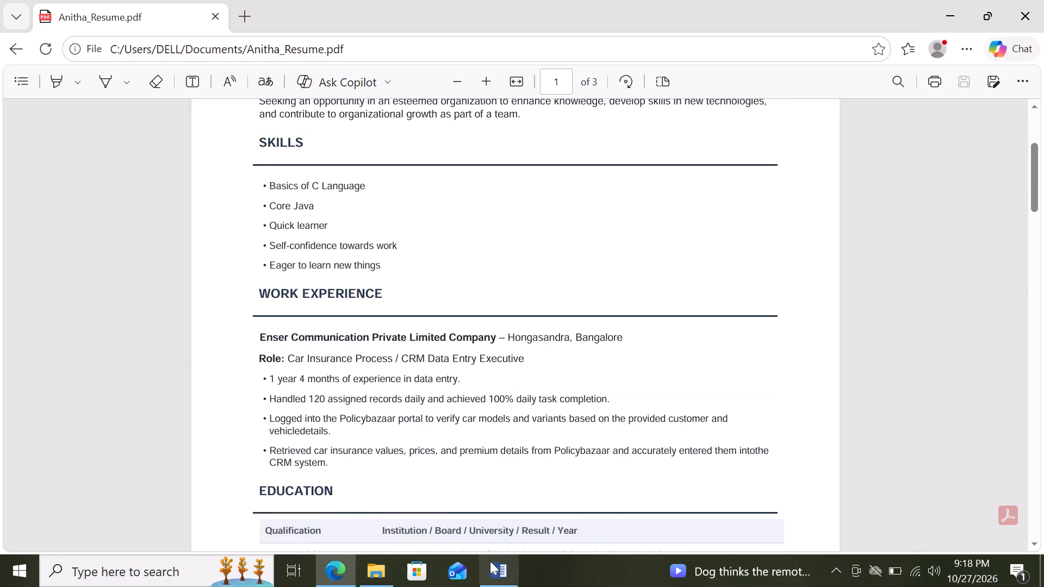
click(495, 578)
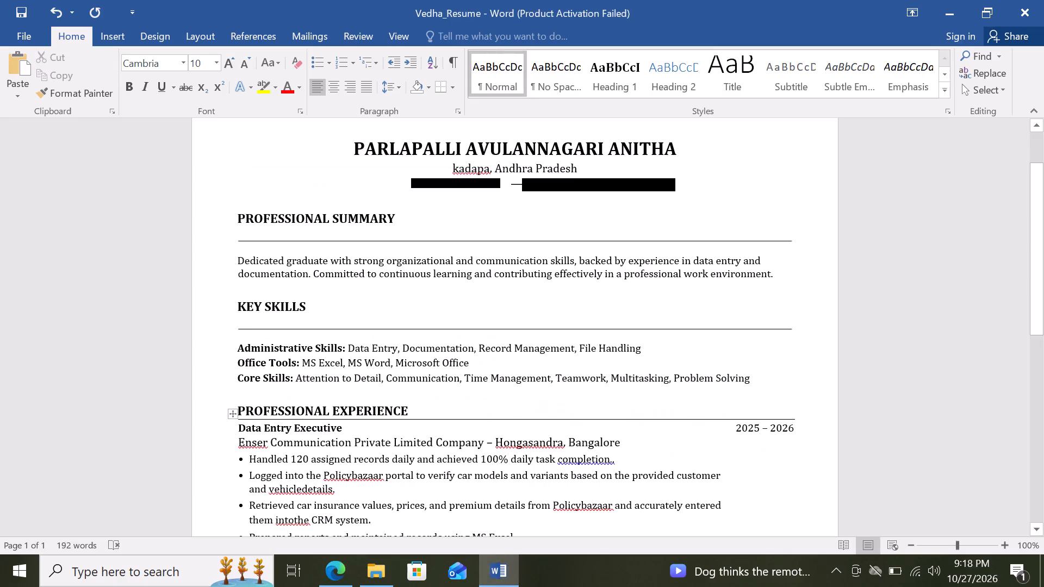
click(239, 430)
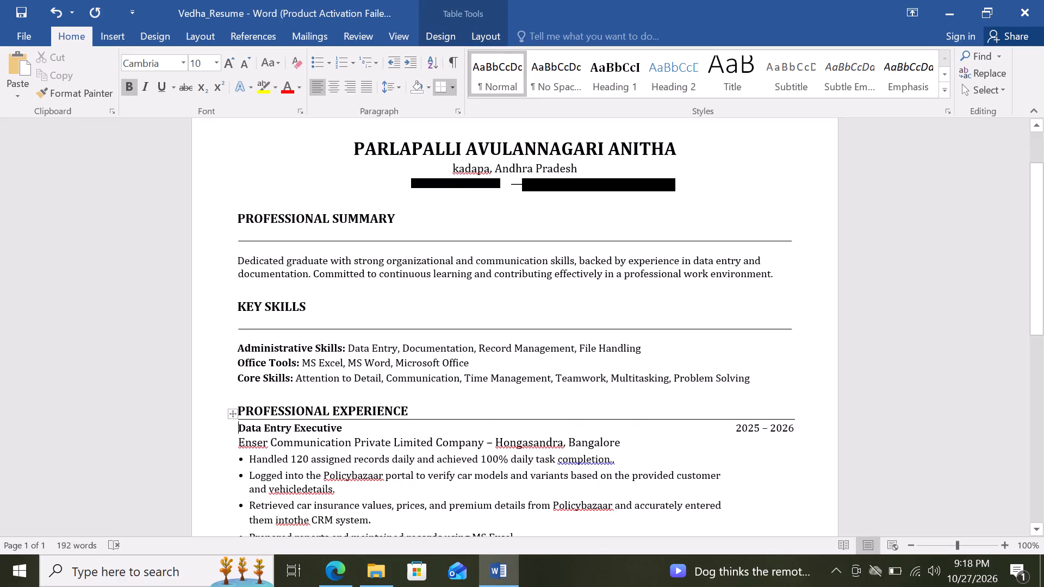
text(CRM)
key(space)
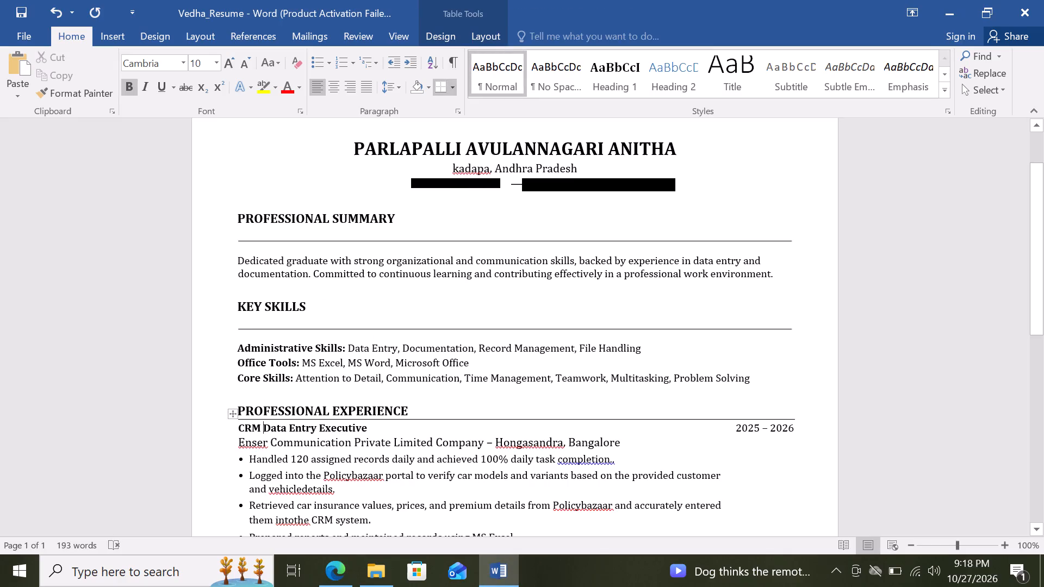
Review the resume's skills, PROFESSIONAL EXPERIENCE, EDUCATION and closing sections for content and layout.
scroll(240, 445, down, 1)
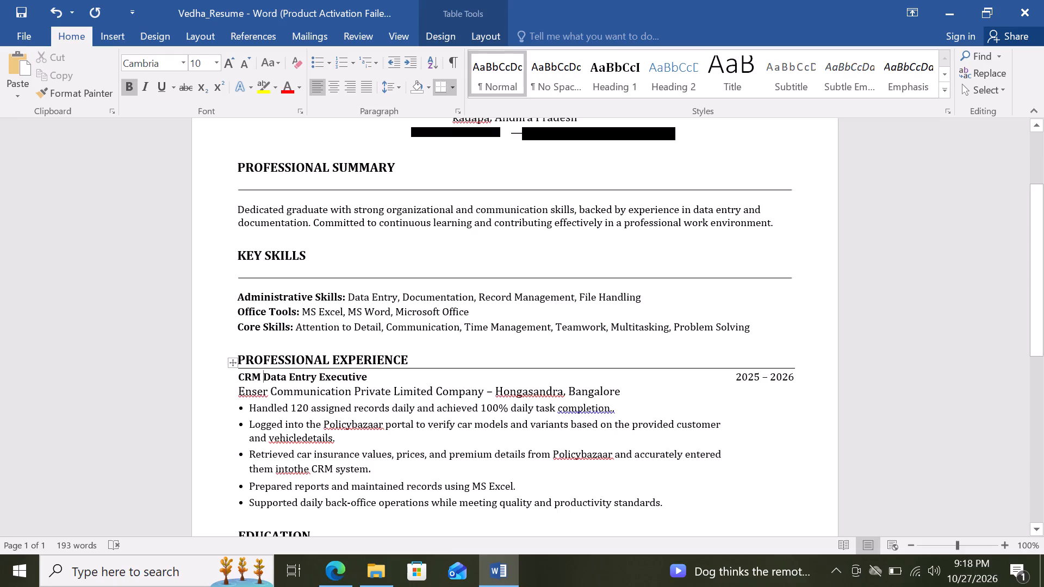
click(118, 460)
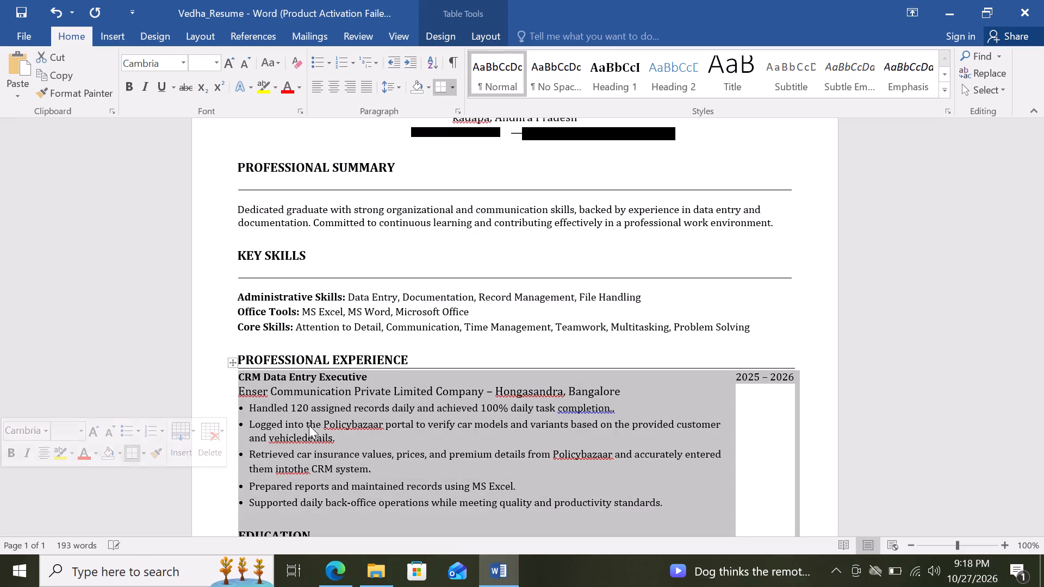
scroll(876, 377, down, 1)
click(876, 377)
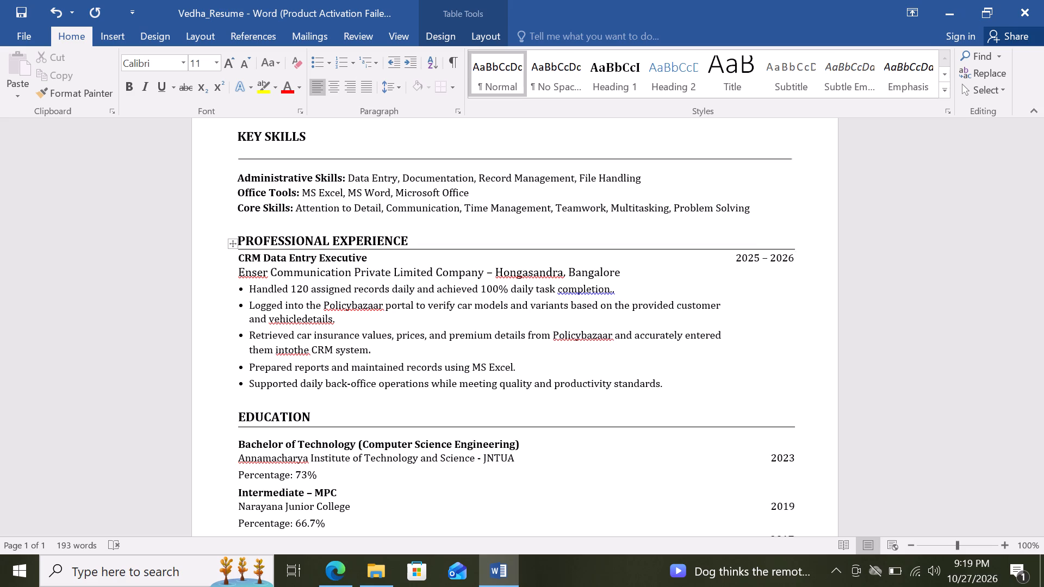
scroll(657, 375, down, 1)
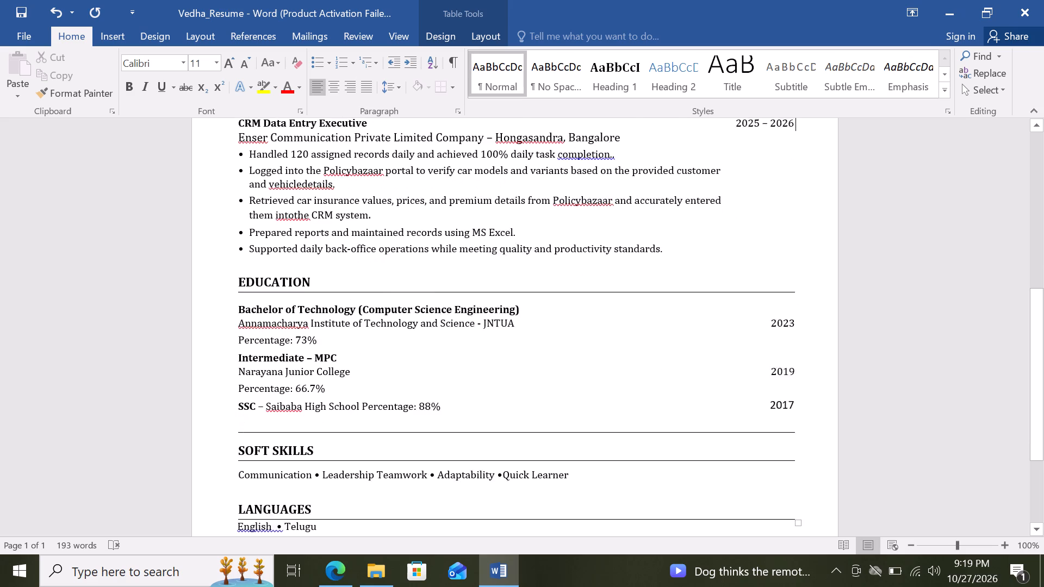
scroll(657, 375, down, 3)
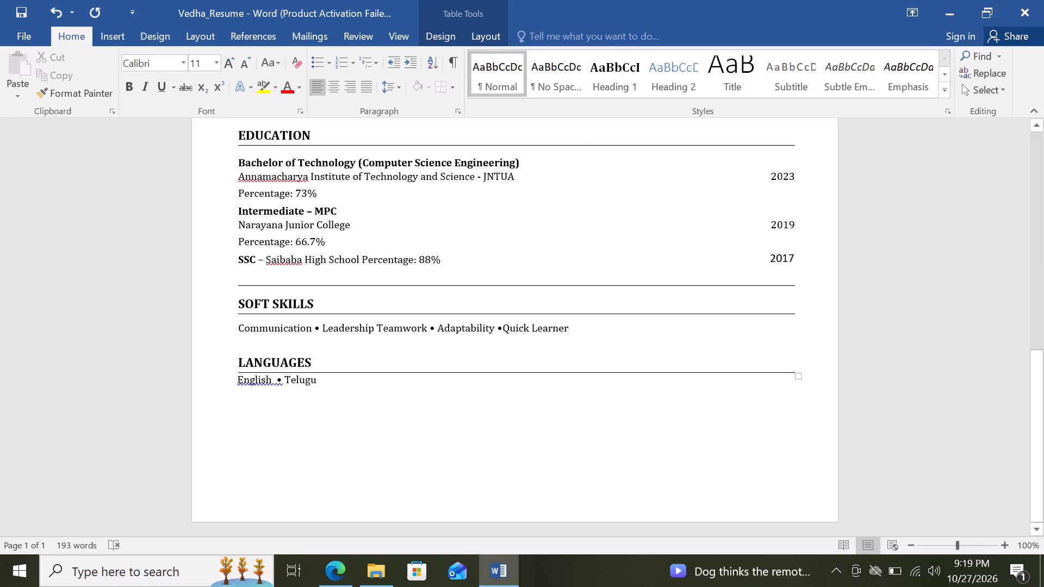
scroll(657, 375, up, 4)
scroll(657, 375, down, 1)
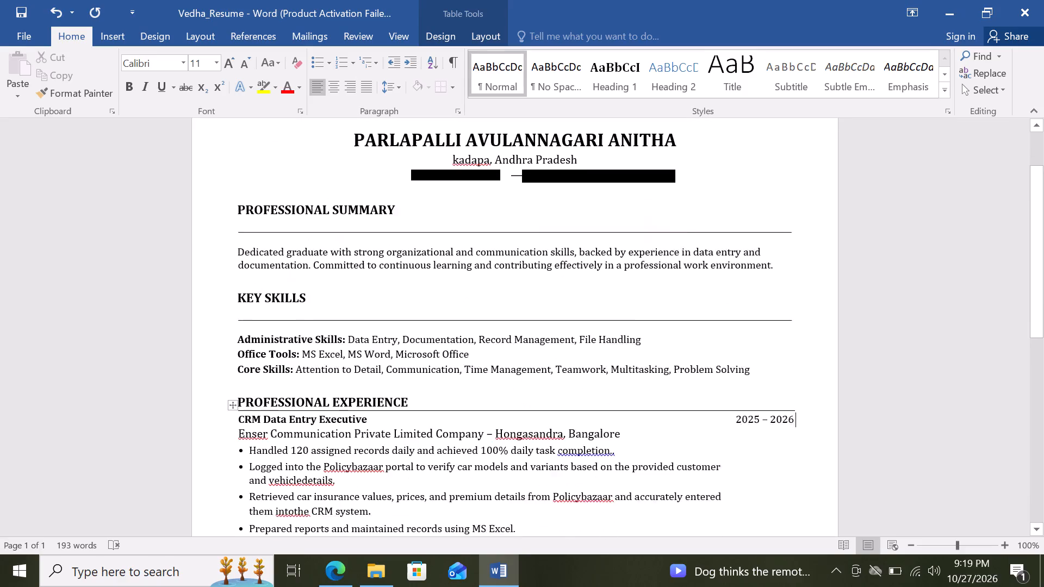
scroll(657, 375, down, 1)
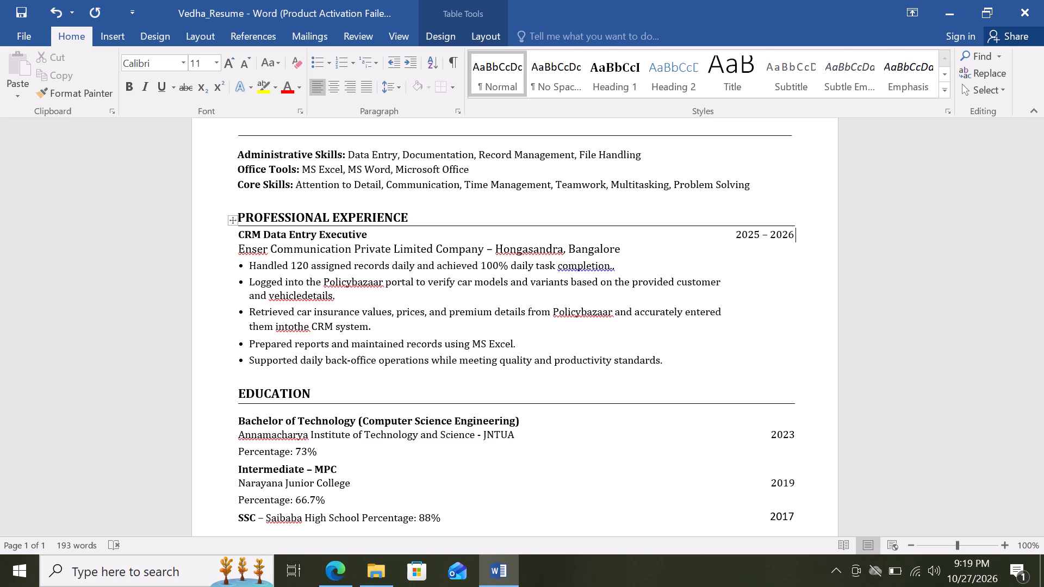
scroll(657, 375, up, 1)
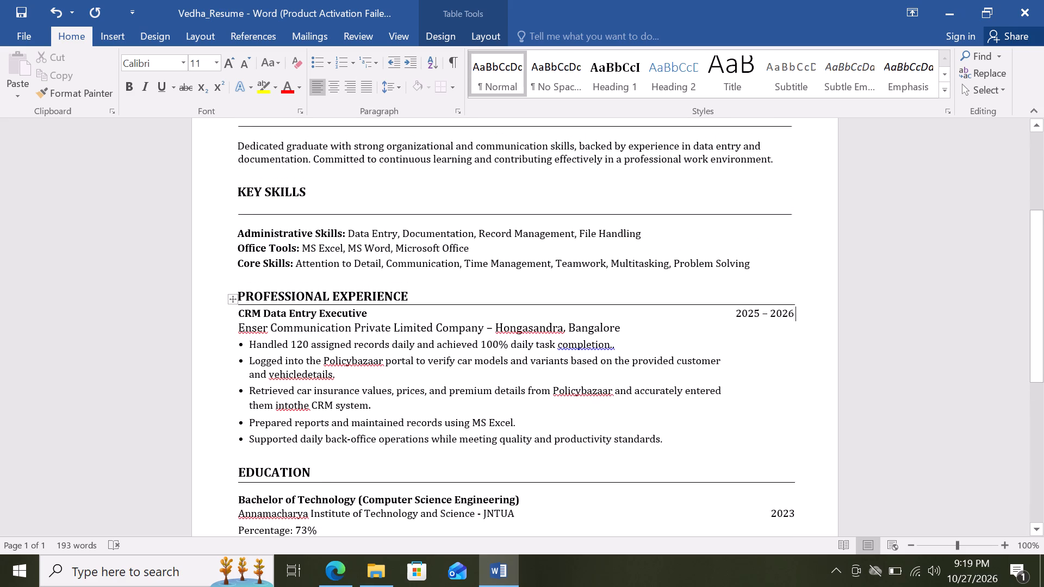
scroll(657, 375, up, 1)
scroll(620, 342, down, 2)
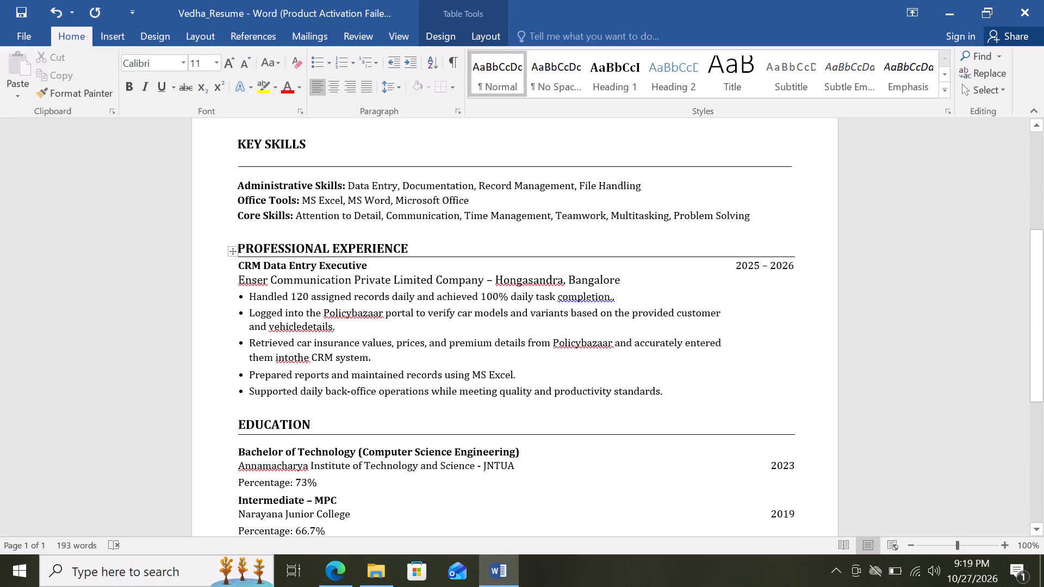
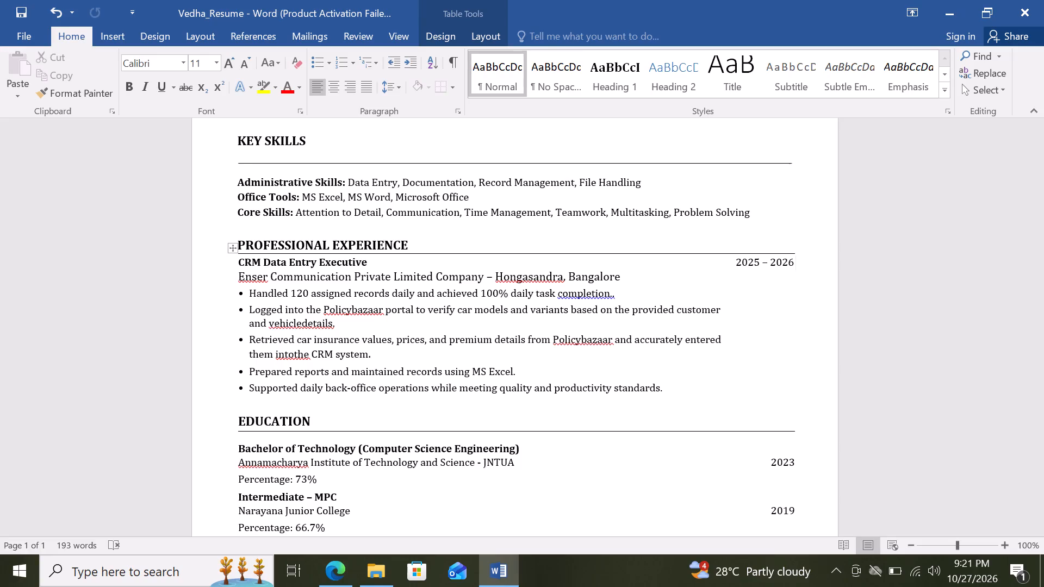
Review the whole resume from the name header down to the LANGUAGES section for content and layout.
scroll(488, 365, up, 1)
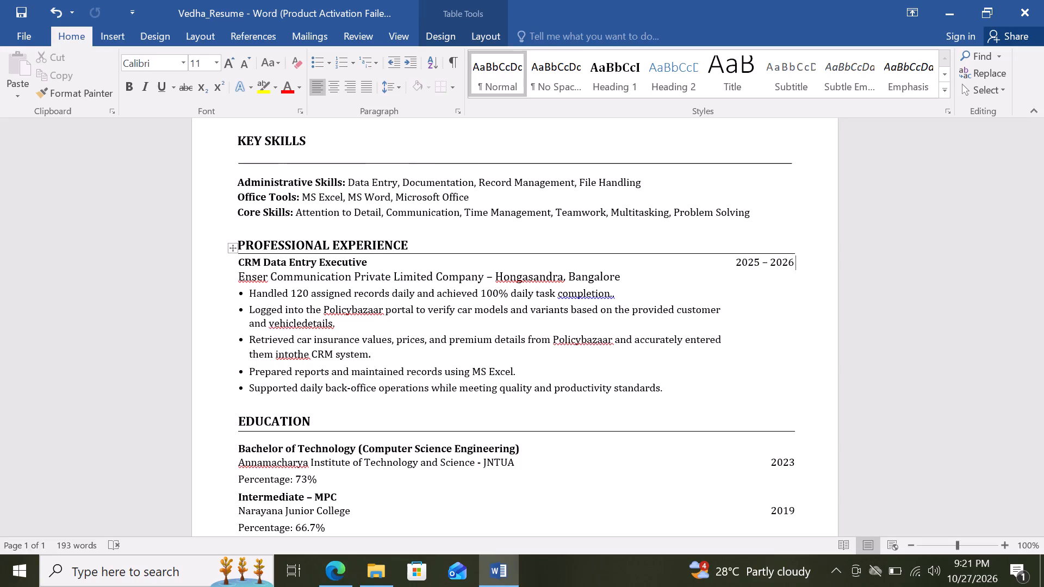
scroll(488, 365, up, 1)
scroll(488, 365, down, 1)
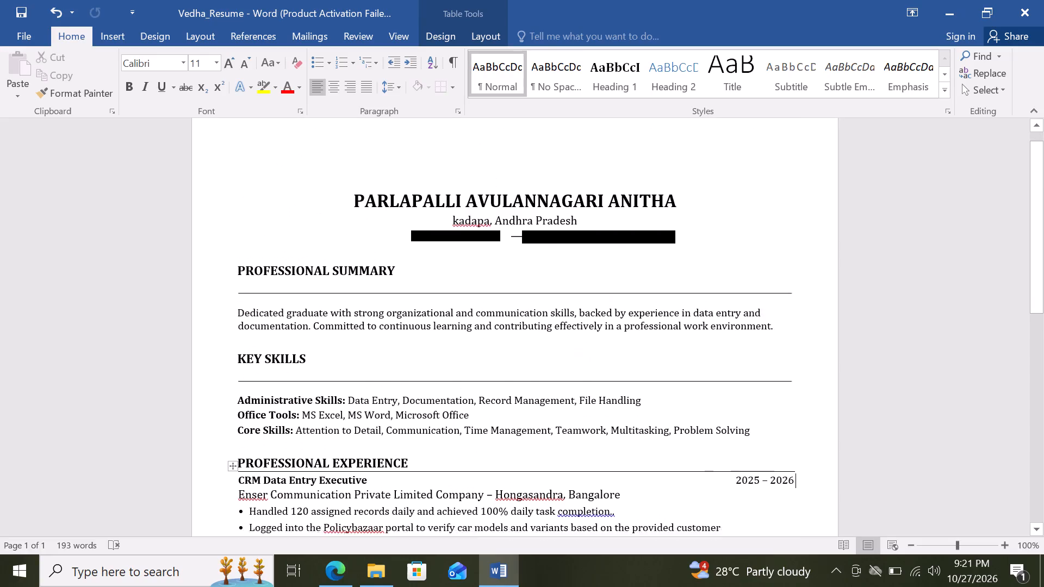
scroll(488, 365, down, 3)
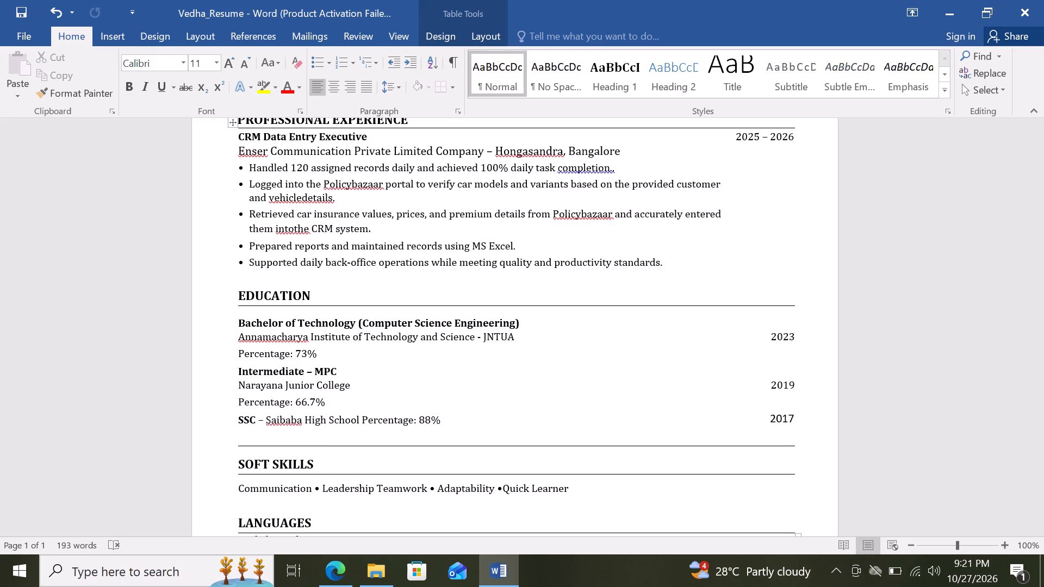
scroll(488, 365, down, 2)
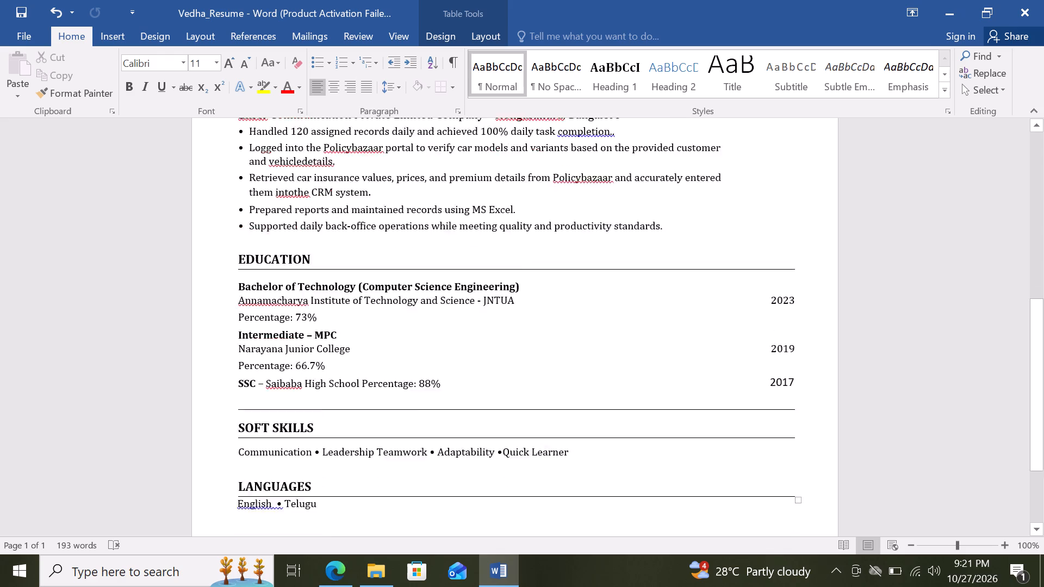
scroll(488, 365, down, 1)
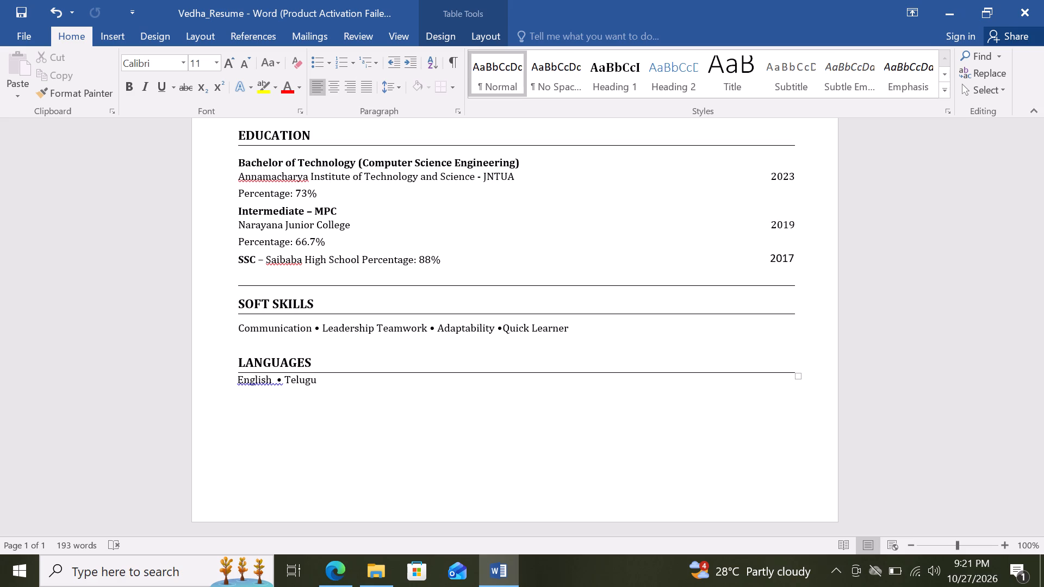
scroll(488, 365, down, 2)
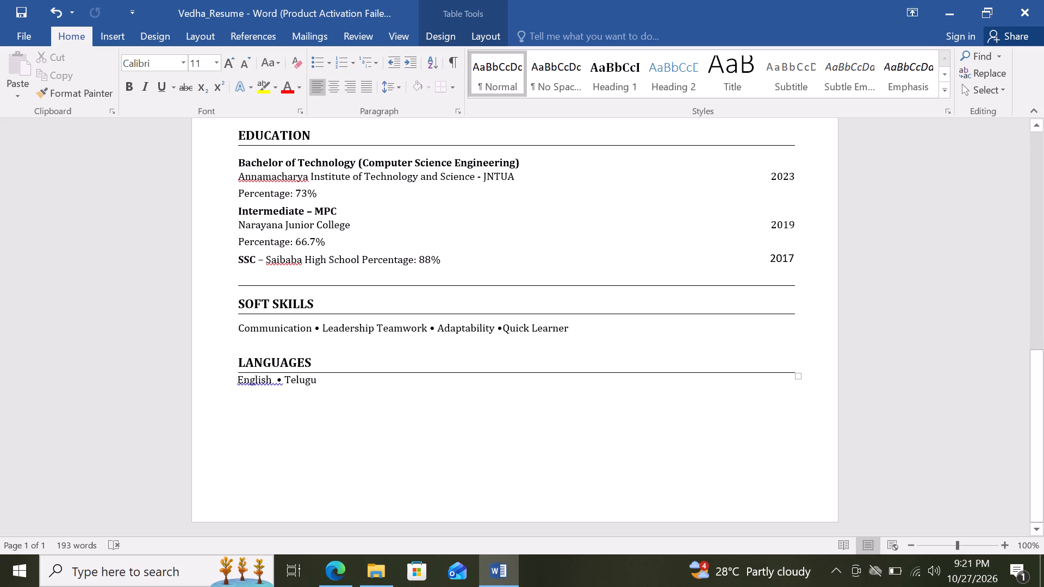
Set the year 2017 in the SSC entry under EDUCATION to Cambria, size 10.
click(792, 256)
drag(792, 256, 774, 255)
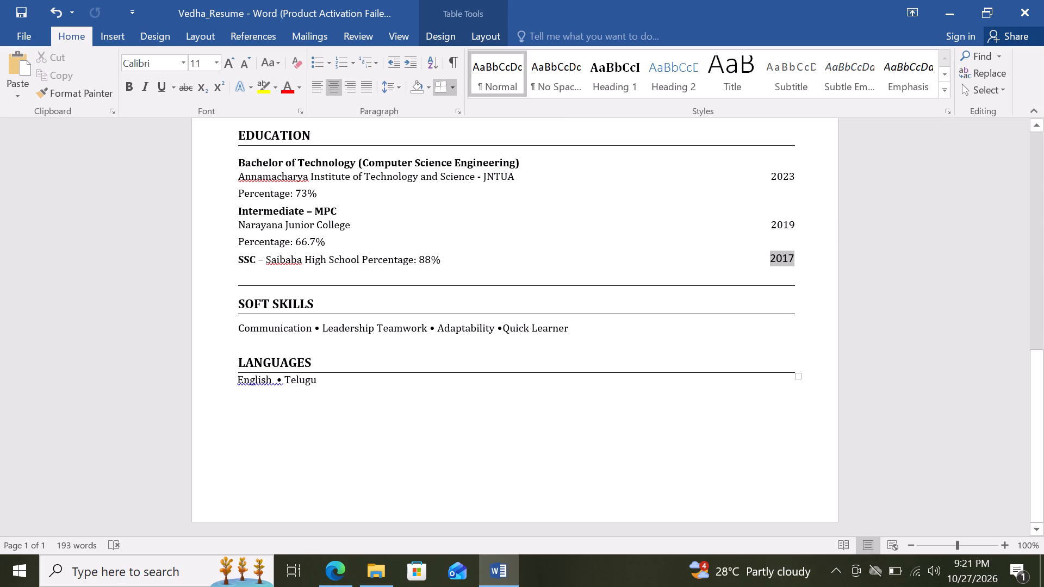
click(175, 60)
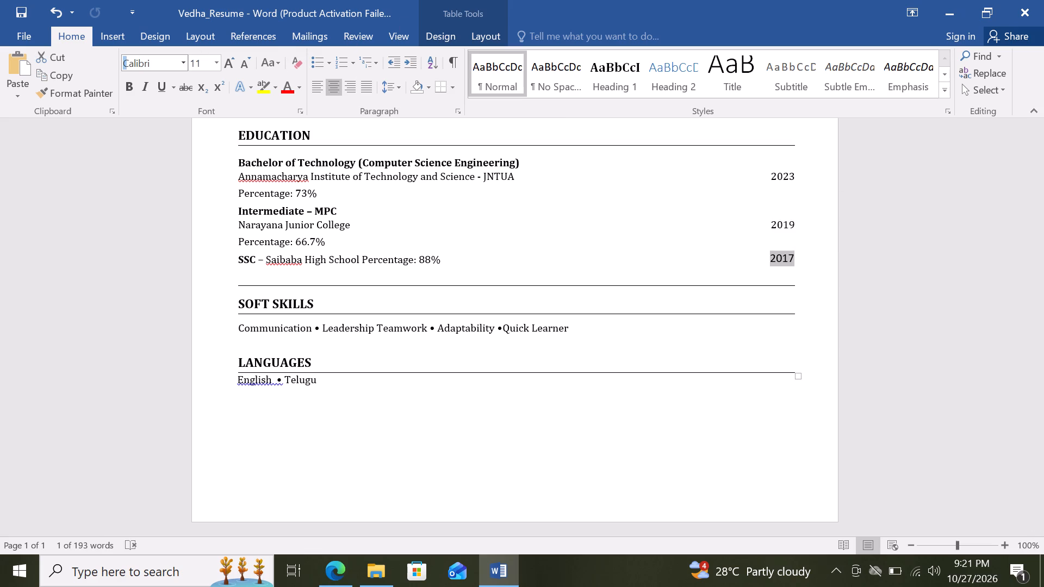
key(BackSpace)
text(cam)
key(Return)
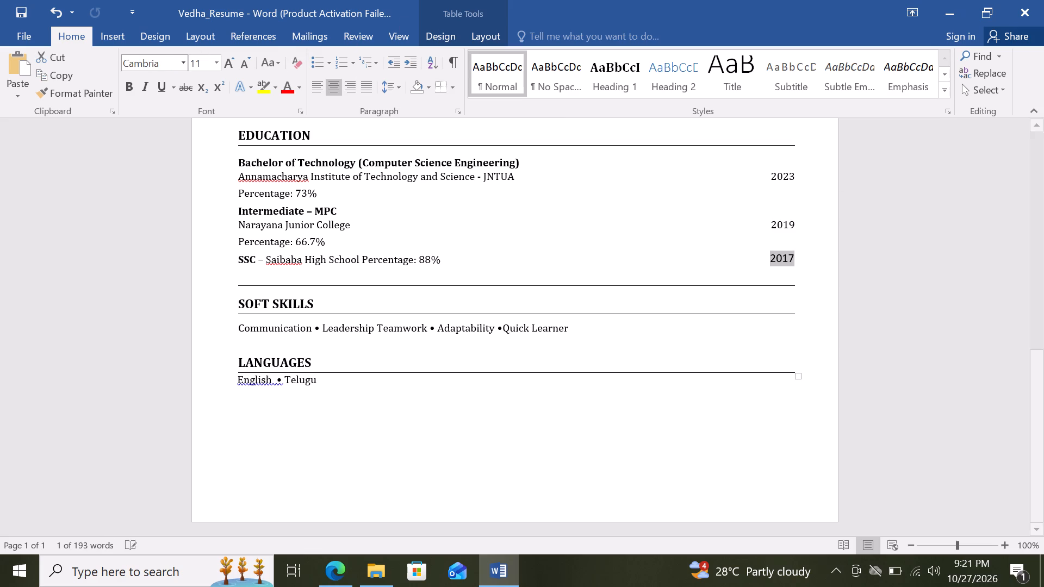
click(205, 61)
key(BackSpace)
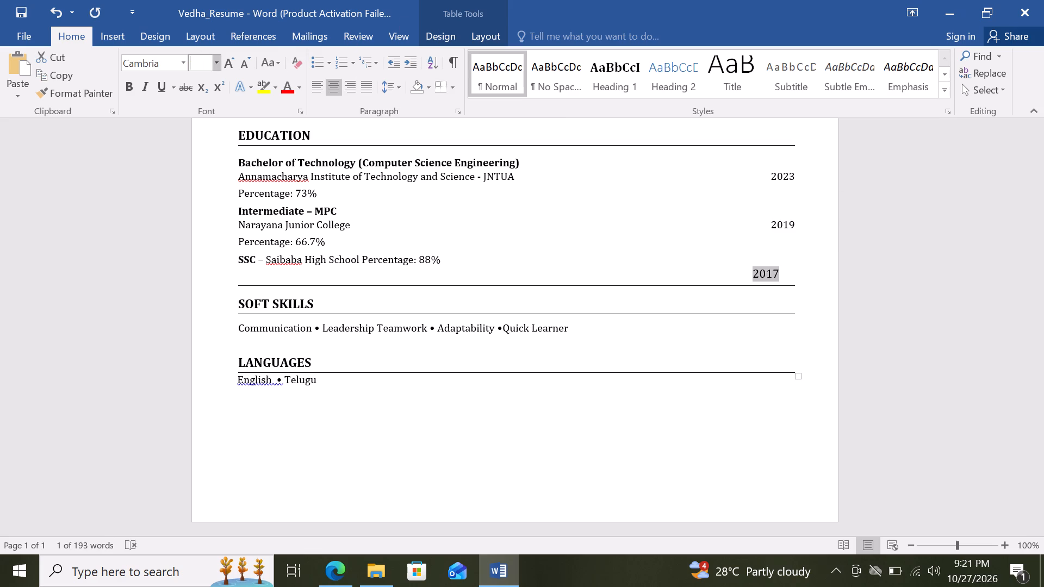
text(10)
key(Return)
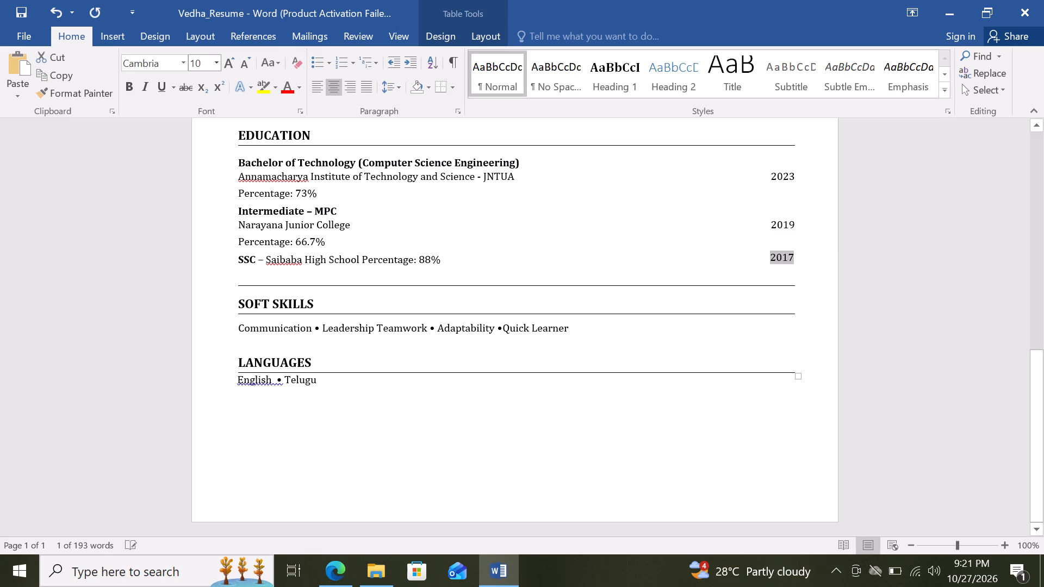
click(316, 206)
click(380, 264)
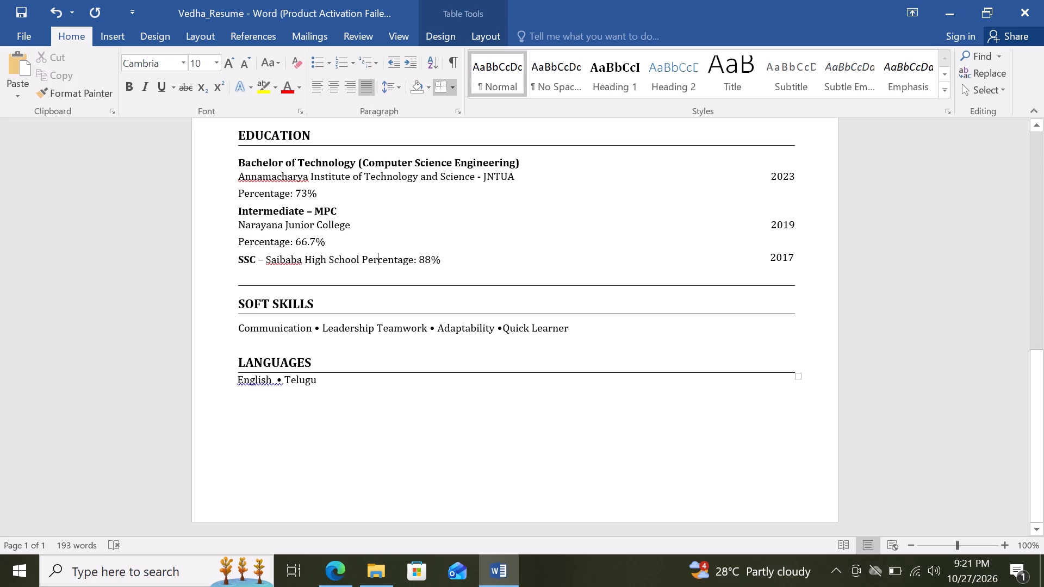
Add "May -" before 2025 in the employment dates under PROFESSIONAL EXPERIENCE.
scroll(377, 341, down, 1)
scroll(377, 341, up, 2)
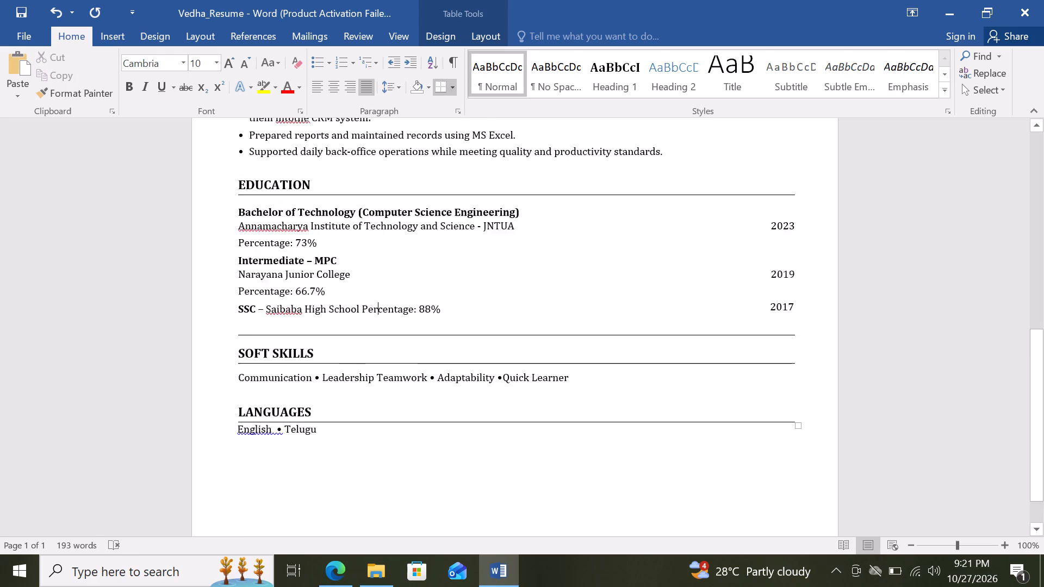
scroll(377, 341, up, 2)
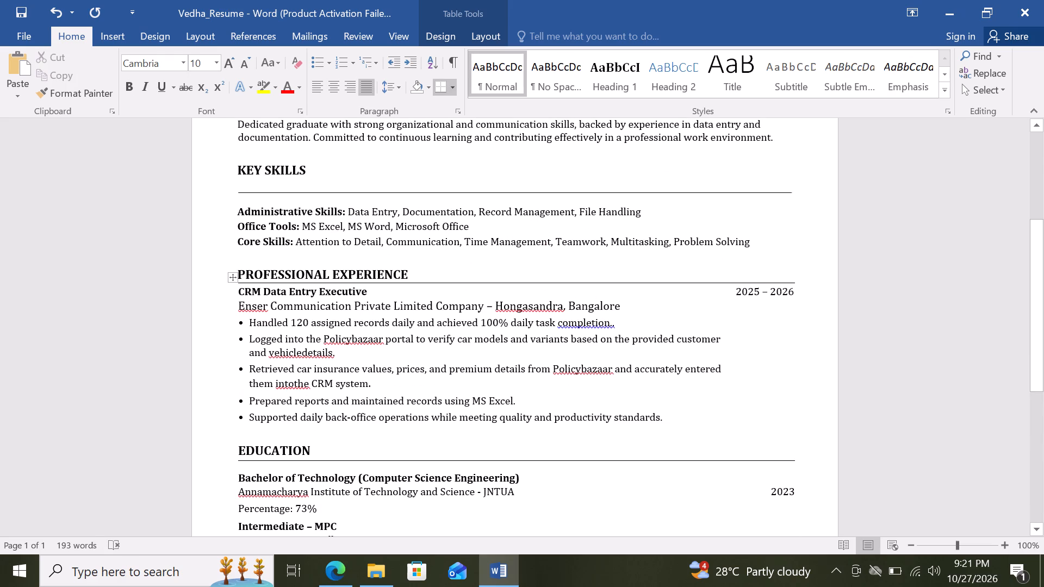
click(760, 290)
click(736, 295)
text(may)
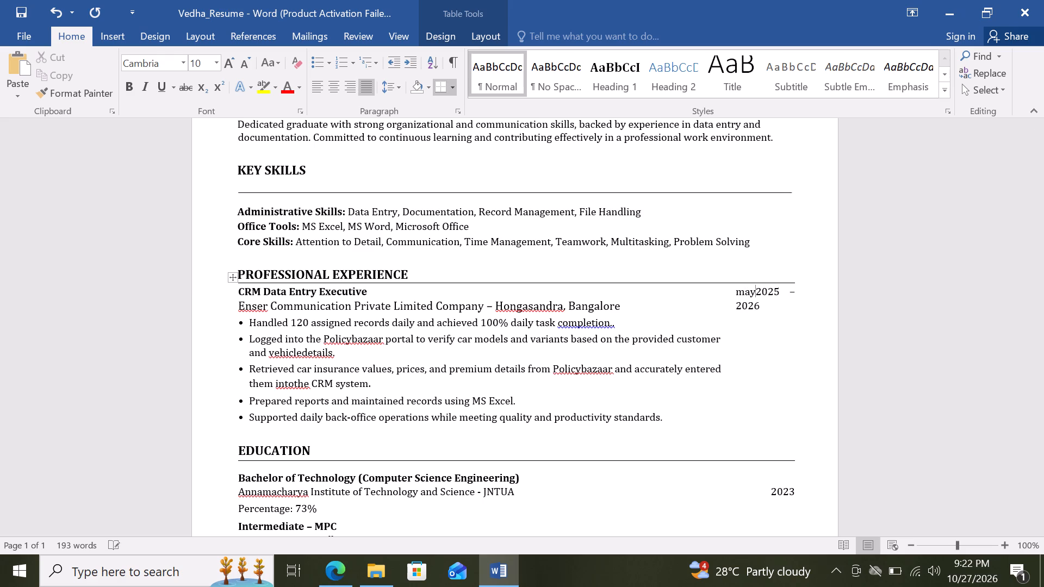
key(space)
text(-)
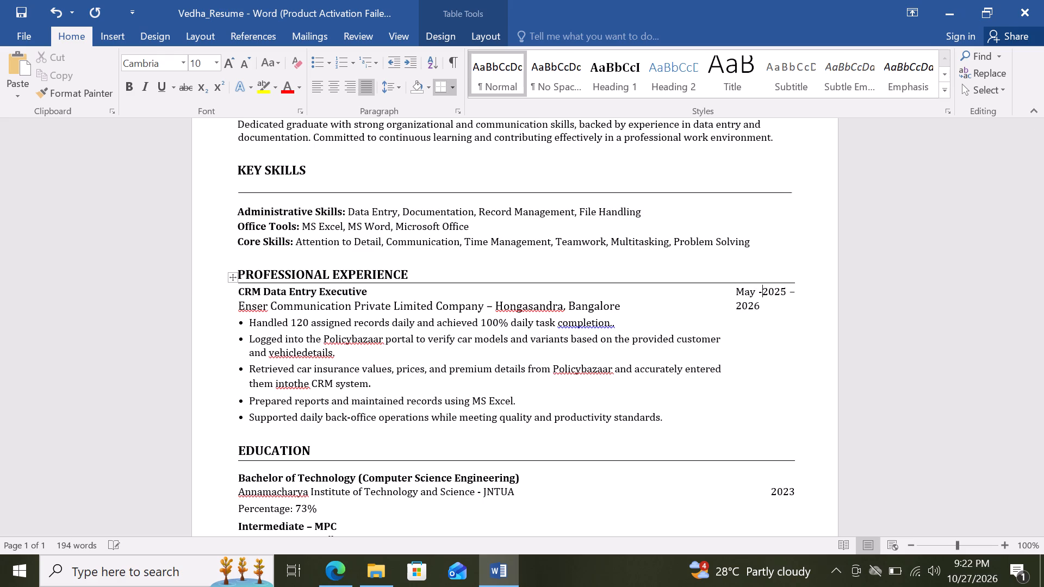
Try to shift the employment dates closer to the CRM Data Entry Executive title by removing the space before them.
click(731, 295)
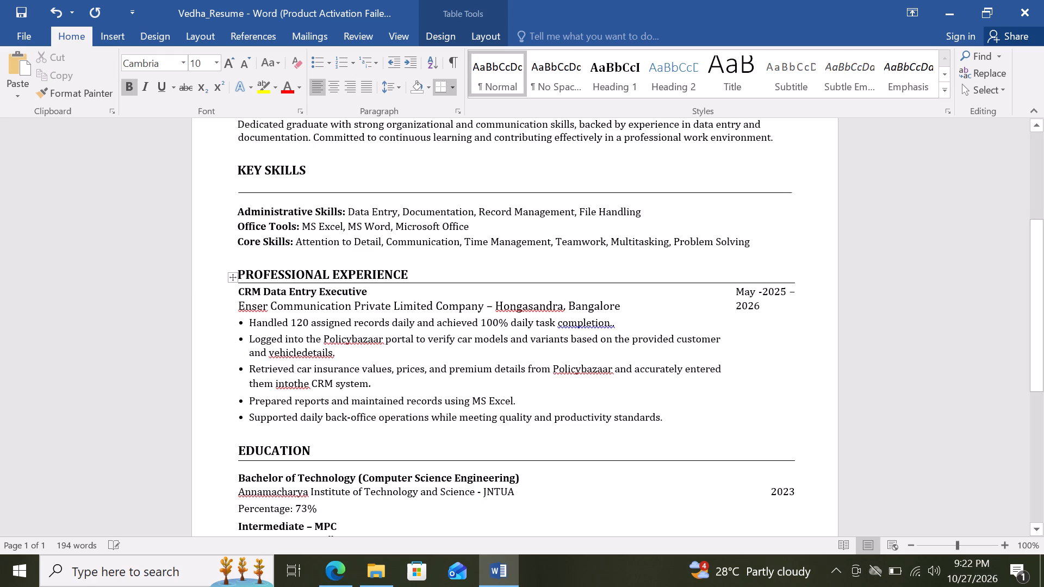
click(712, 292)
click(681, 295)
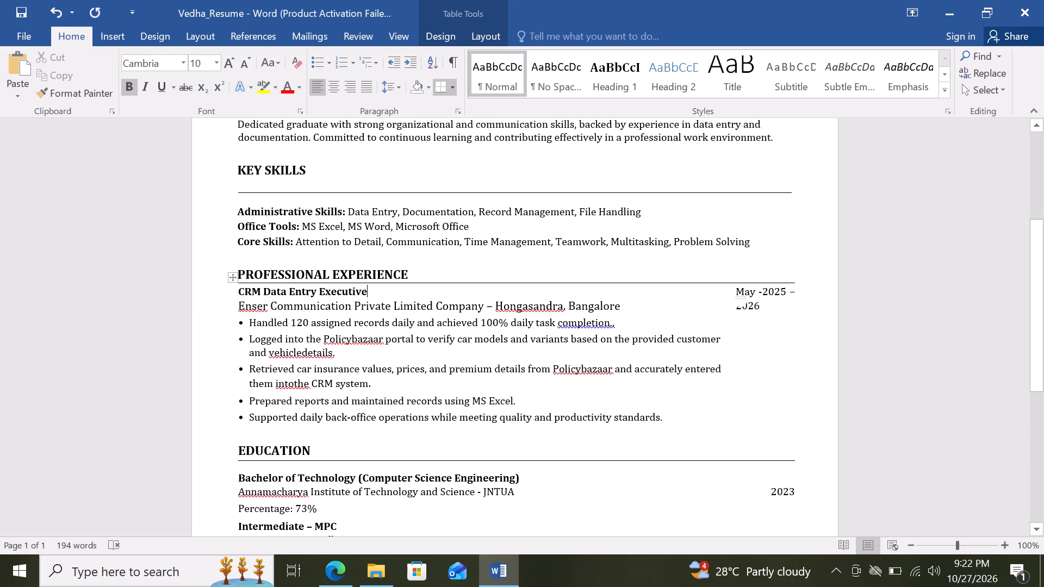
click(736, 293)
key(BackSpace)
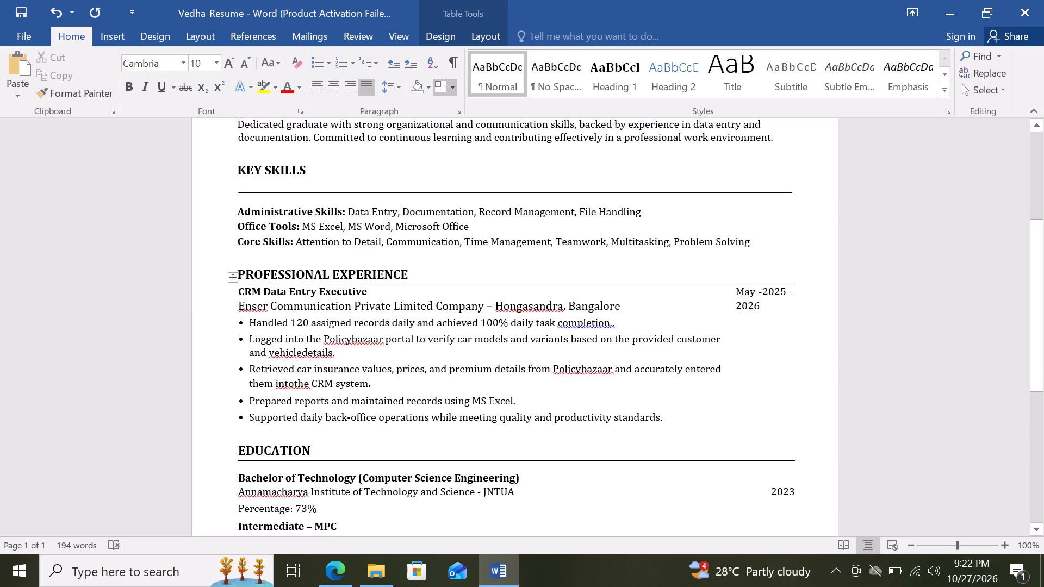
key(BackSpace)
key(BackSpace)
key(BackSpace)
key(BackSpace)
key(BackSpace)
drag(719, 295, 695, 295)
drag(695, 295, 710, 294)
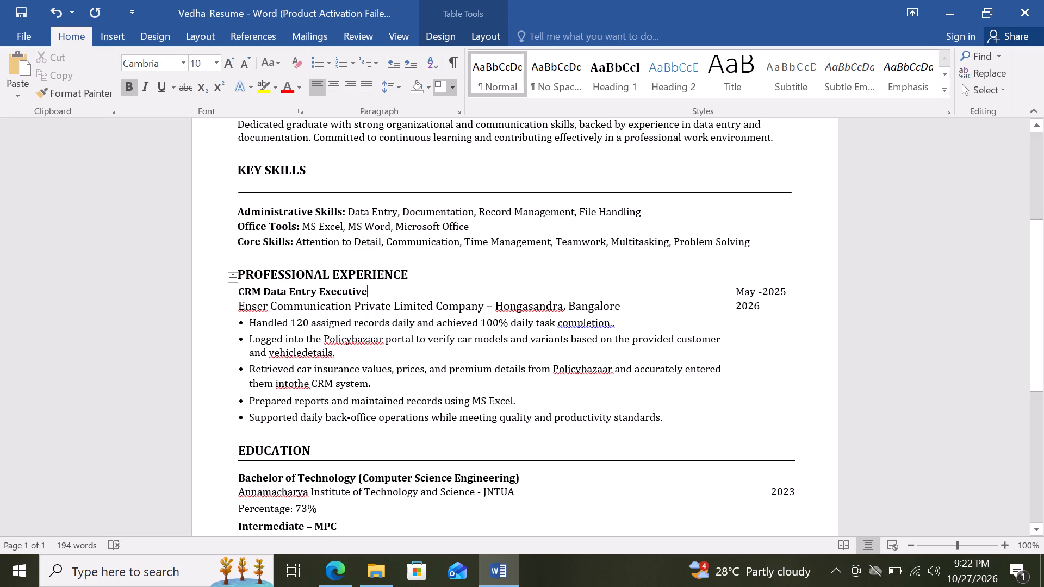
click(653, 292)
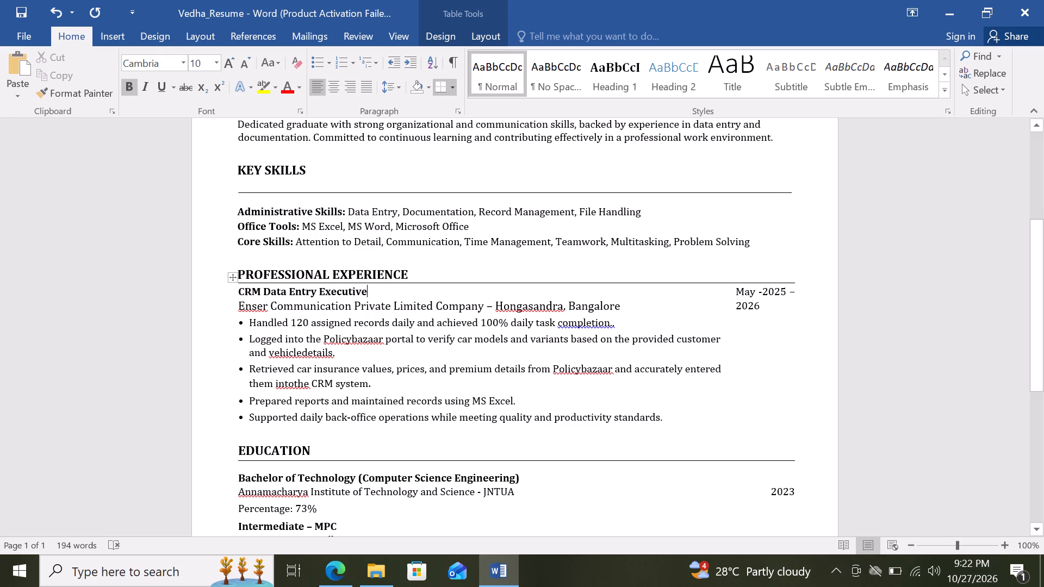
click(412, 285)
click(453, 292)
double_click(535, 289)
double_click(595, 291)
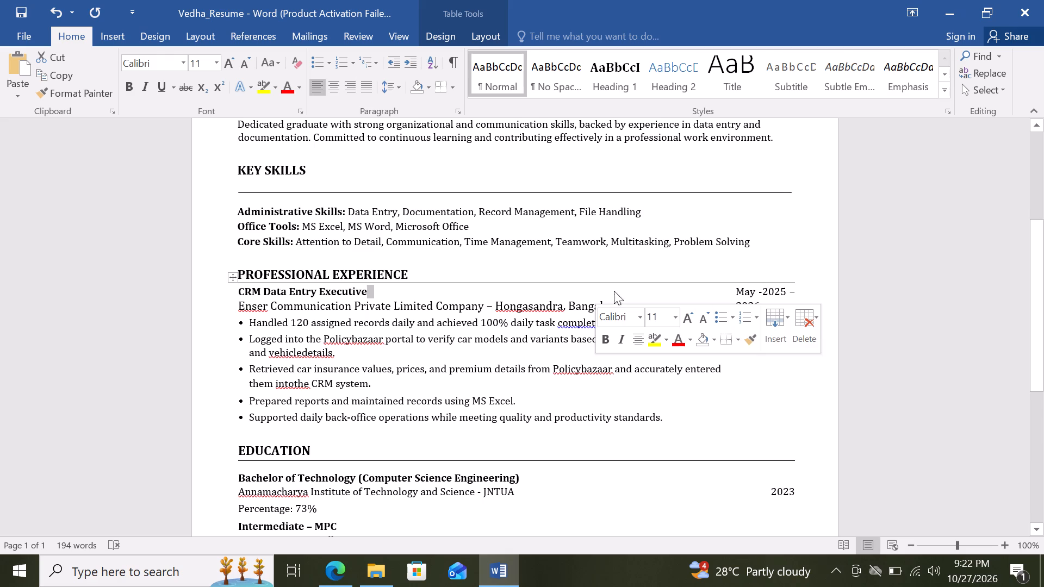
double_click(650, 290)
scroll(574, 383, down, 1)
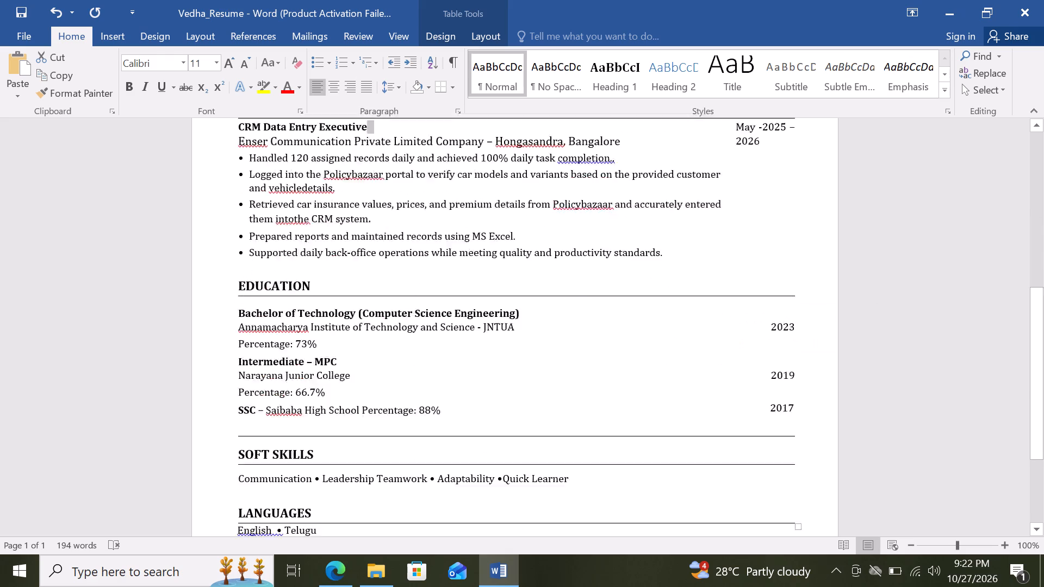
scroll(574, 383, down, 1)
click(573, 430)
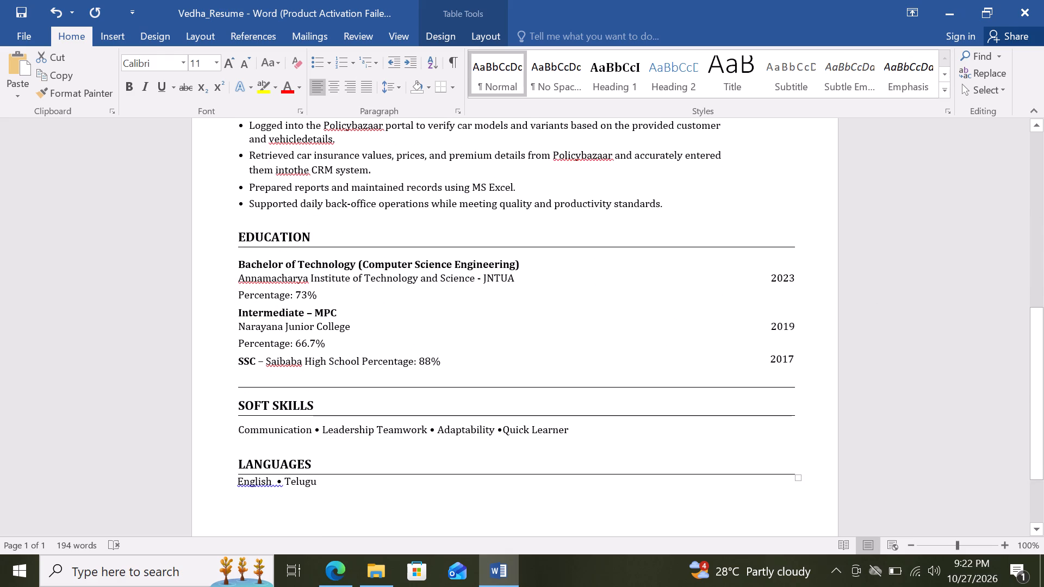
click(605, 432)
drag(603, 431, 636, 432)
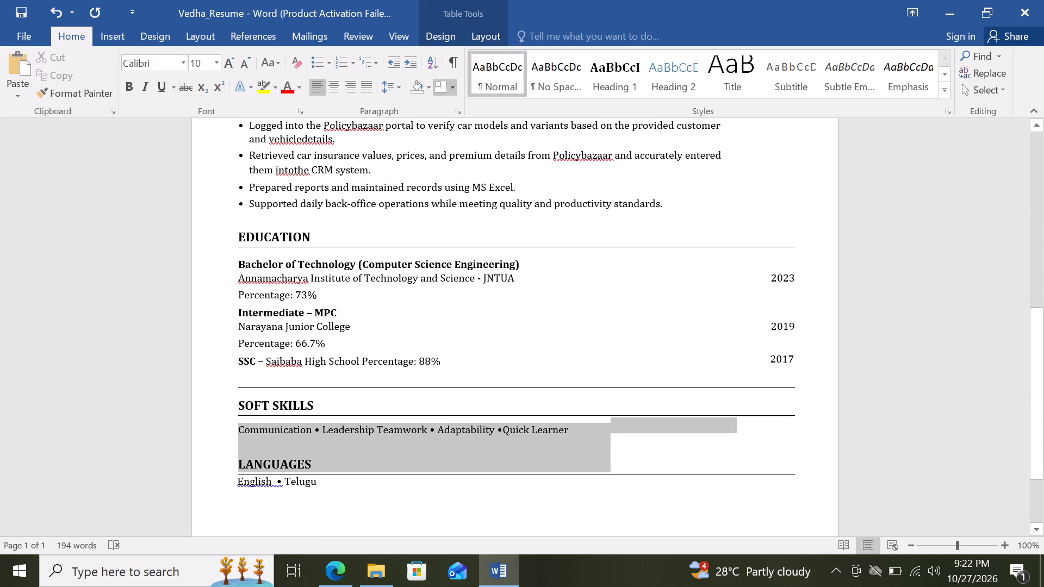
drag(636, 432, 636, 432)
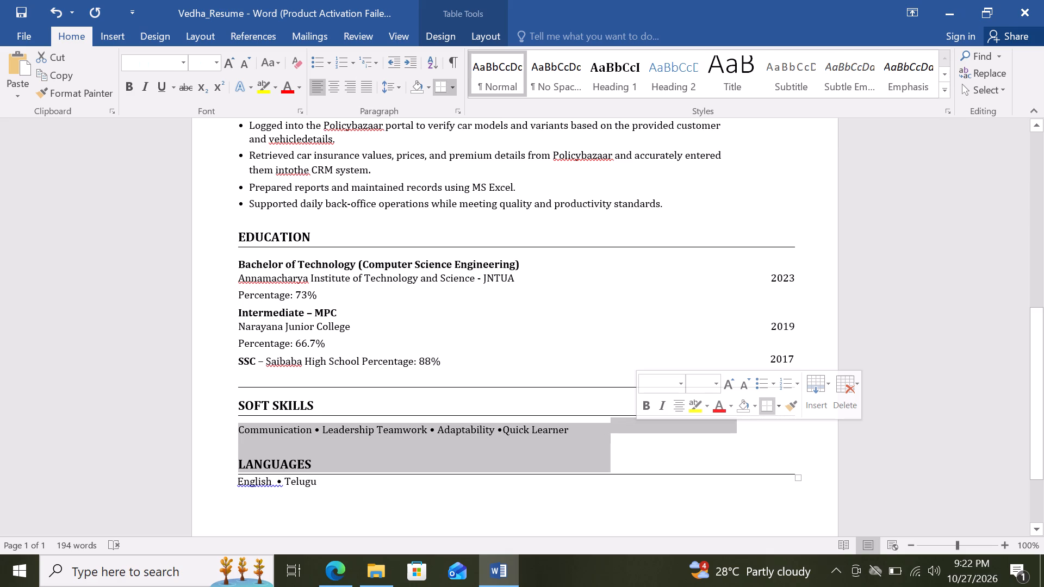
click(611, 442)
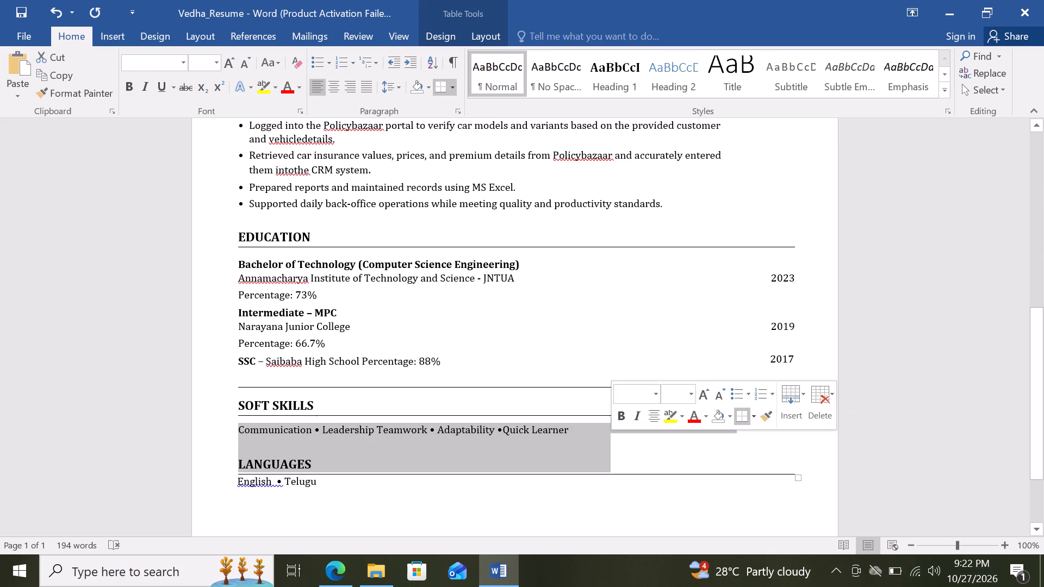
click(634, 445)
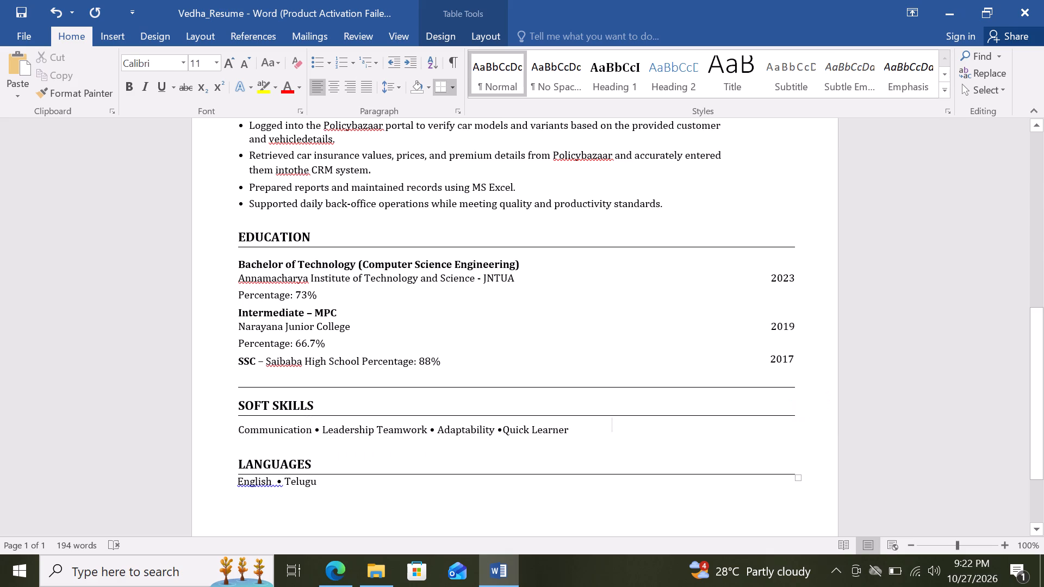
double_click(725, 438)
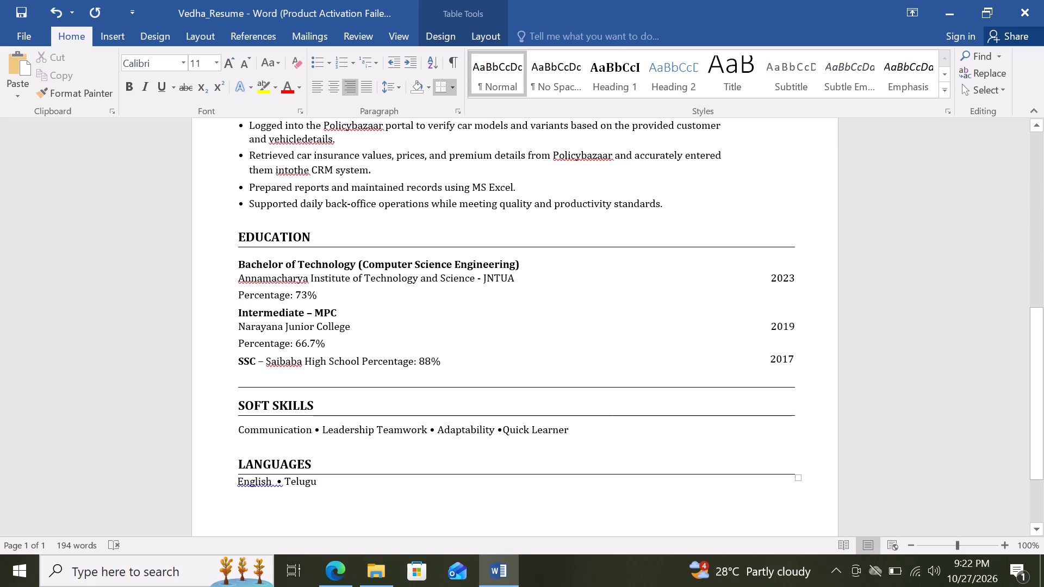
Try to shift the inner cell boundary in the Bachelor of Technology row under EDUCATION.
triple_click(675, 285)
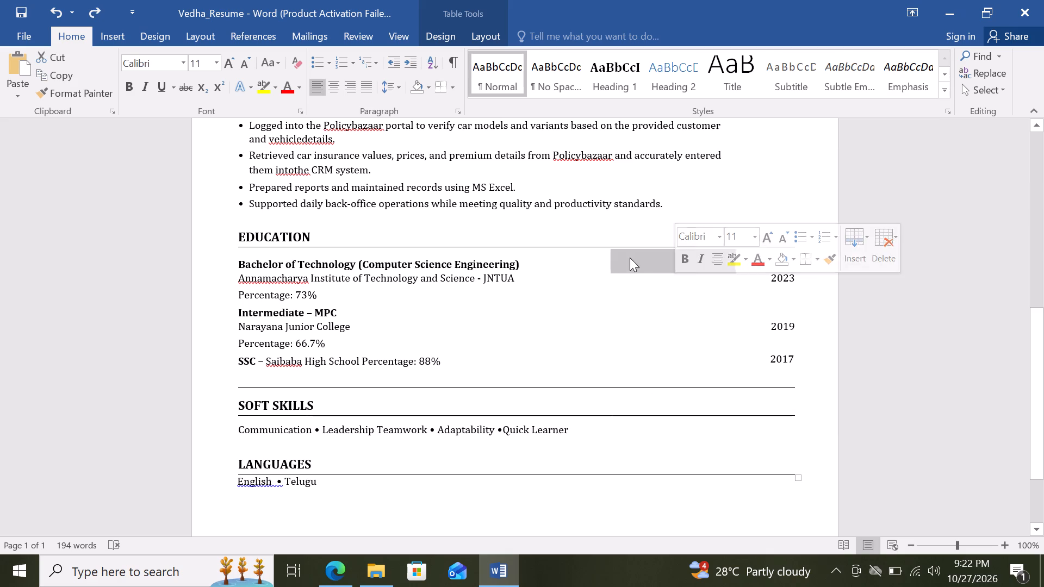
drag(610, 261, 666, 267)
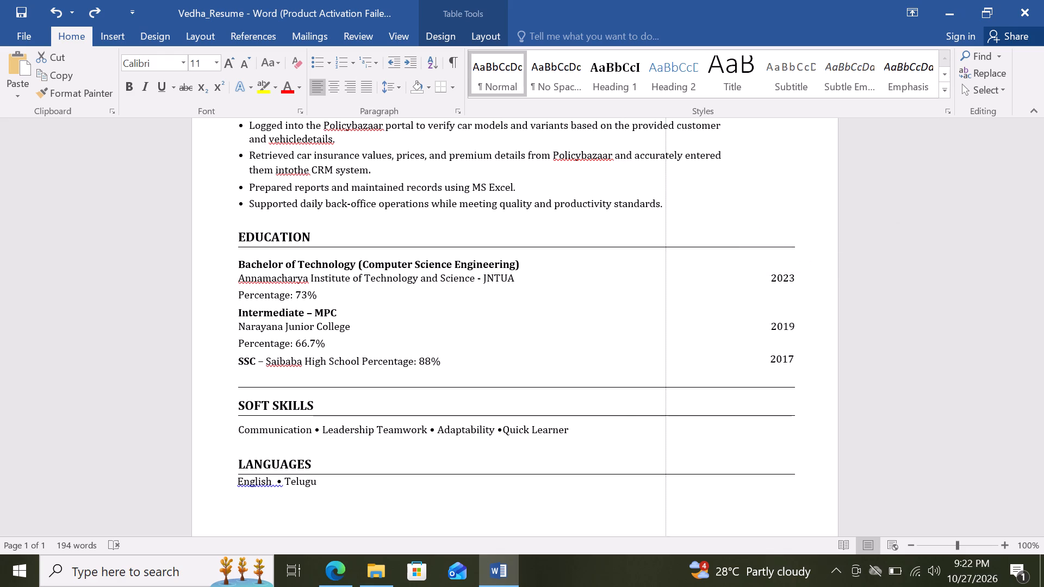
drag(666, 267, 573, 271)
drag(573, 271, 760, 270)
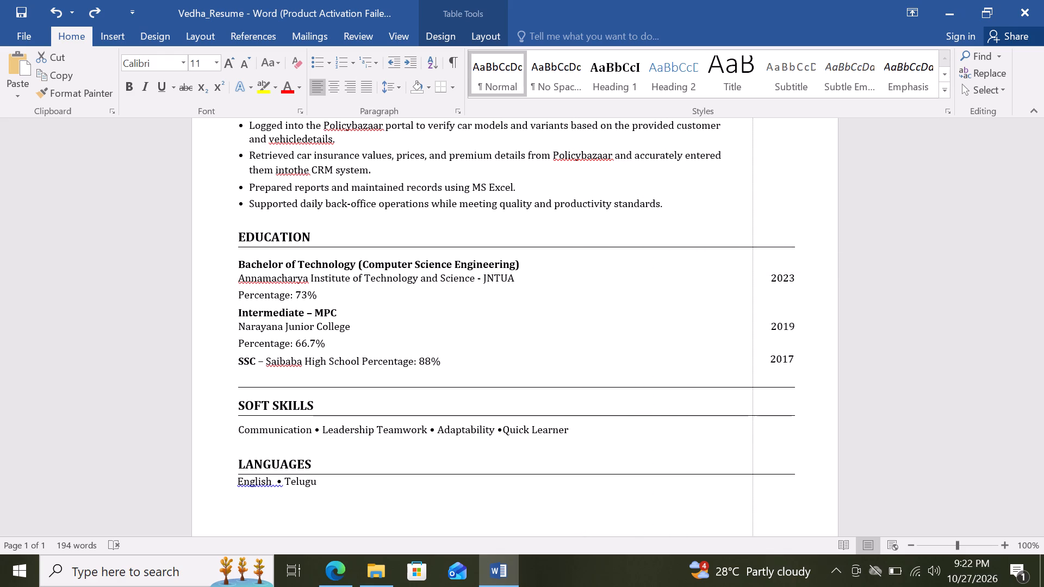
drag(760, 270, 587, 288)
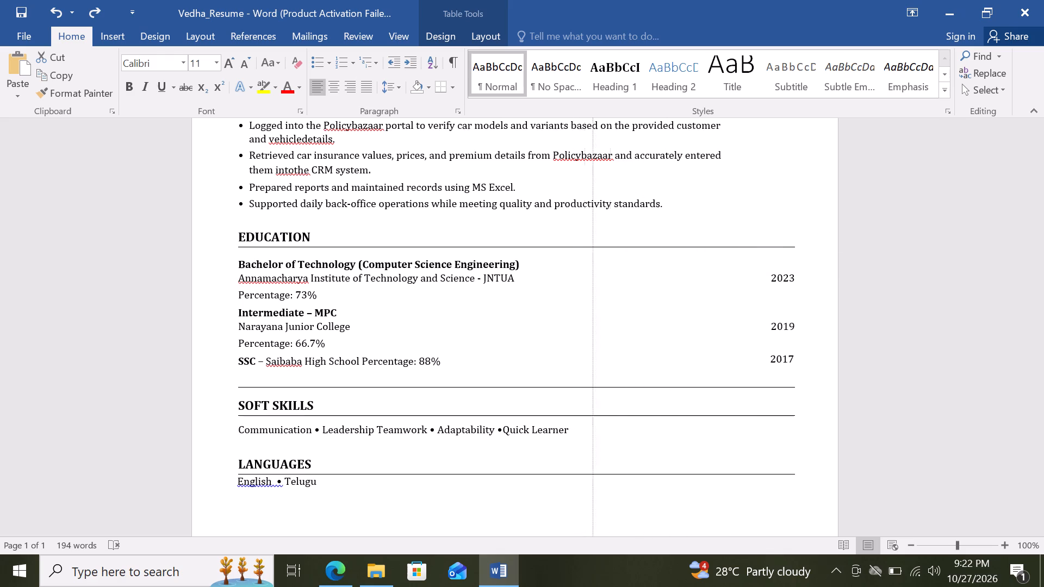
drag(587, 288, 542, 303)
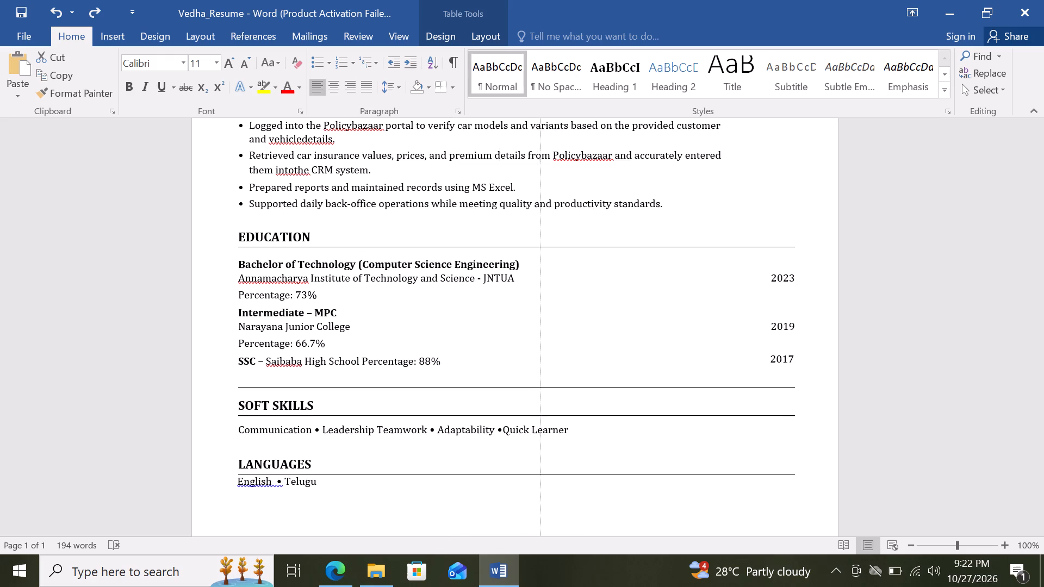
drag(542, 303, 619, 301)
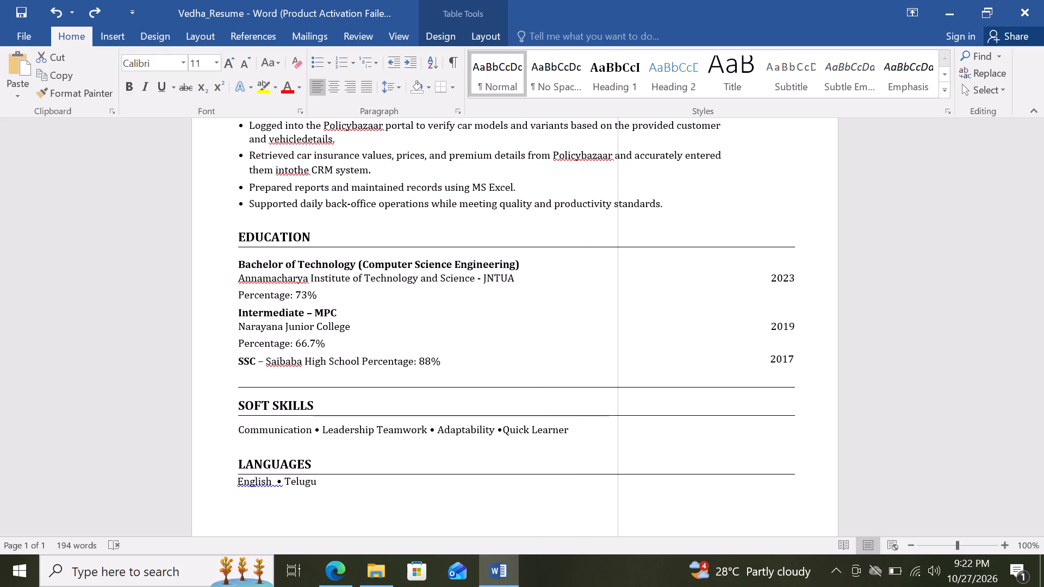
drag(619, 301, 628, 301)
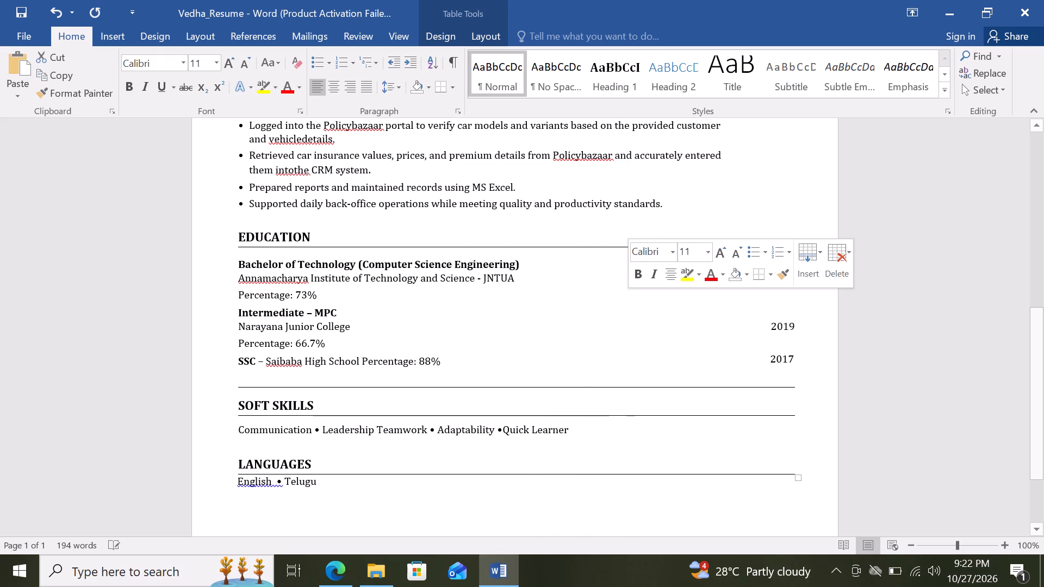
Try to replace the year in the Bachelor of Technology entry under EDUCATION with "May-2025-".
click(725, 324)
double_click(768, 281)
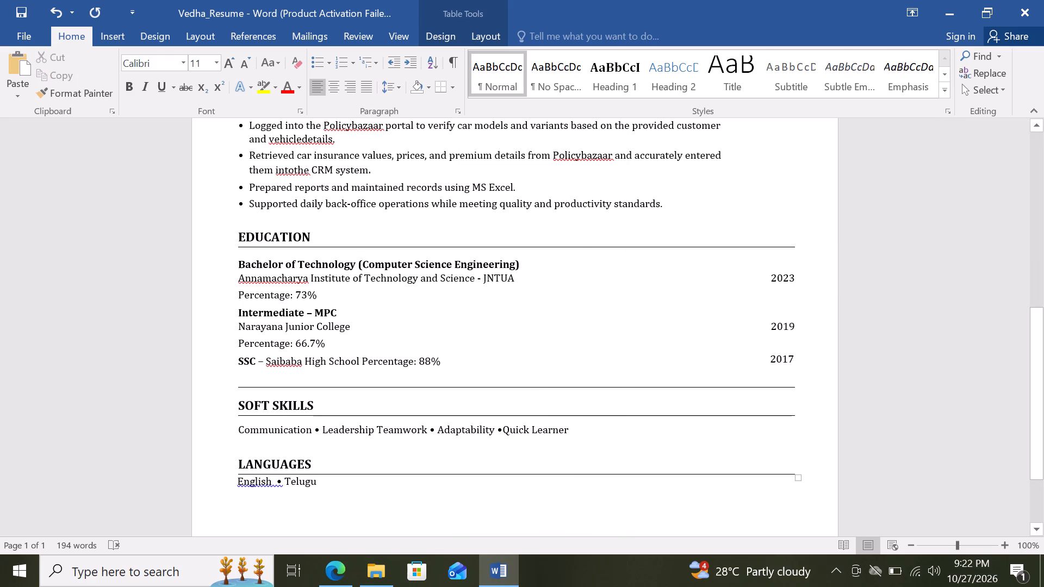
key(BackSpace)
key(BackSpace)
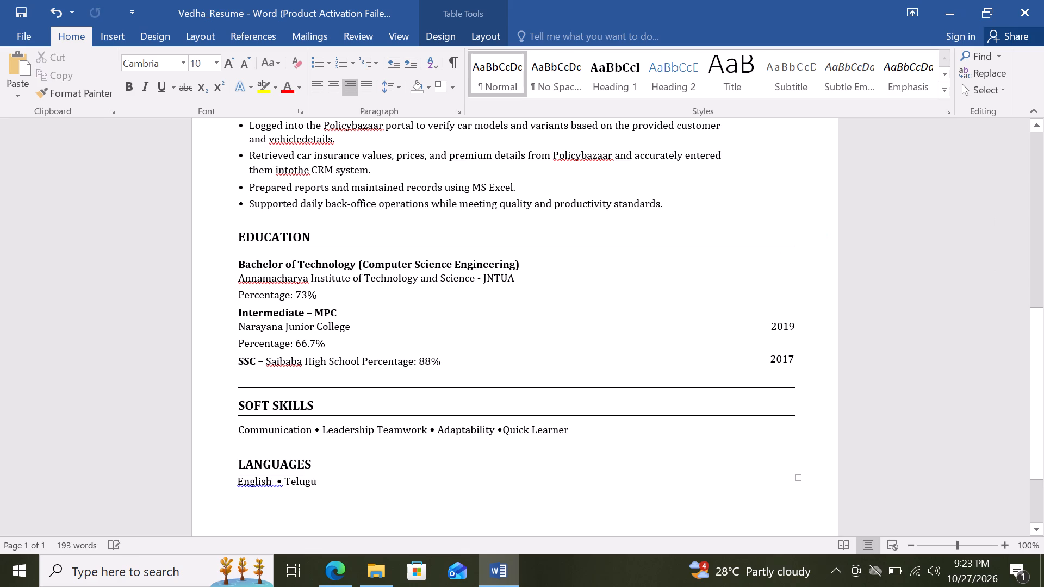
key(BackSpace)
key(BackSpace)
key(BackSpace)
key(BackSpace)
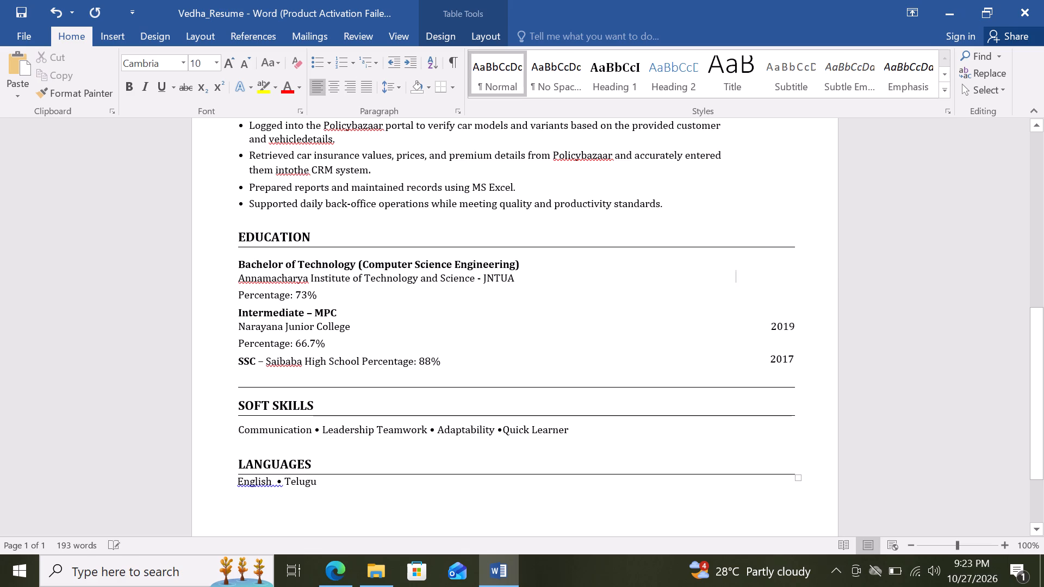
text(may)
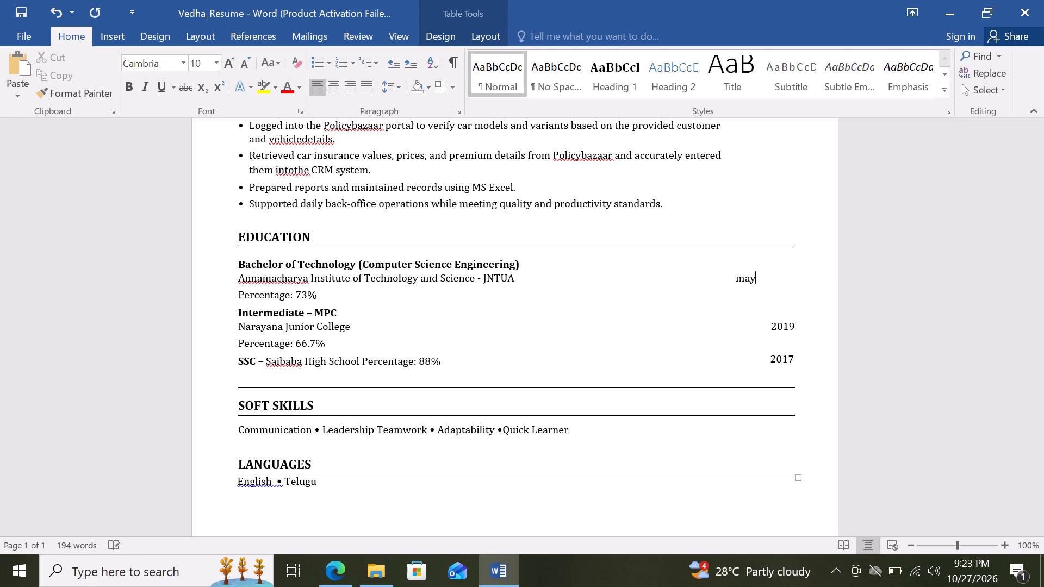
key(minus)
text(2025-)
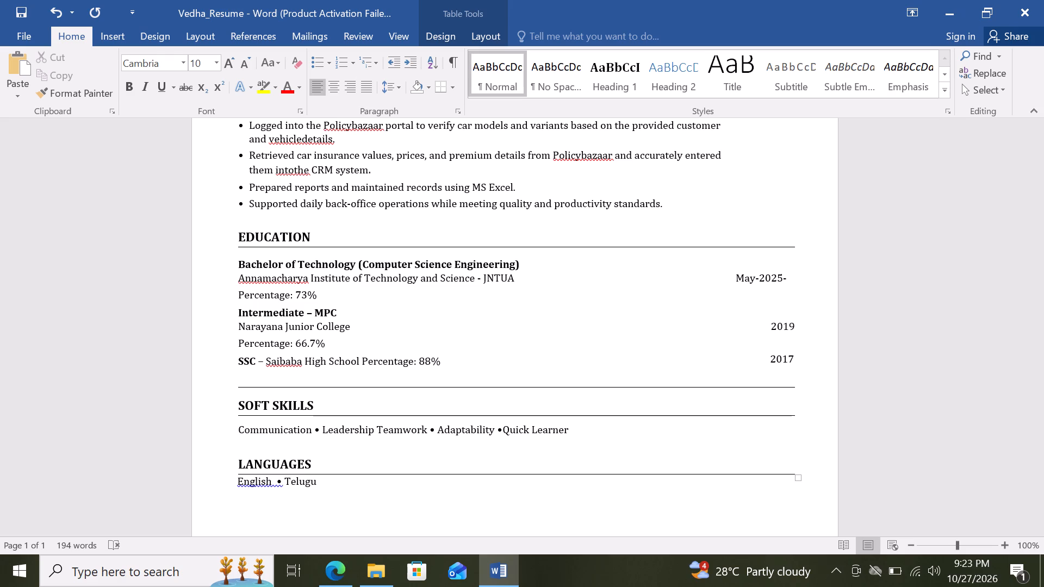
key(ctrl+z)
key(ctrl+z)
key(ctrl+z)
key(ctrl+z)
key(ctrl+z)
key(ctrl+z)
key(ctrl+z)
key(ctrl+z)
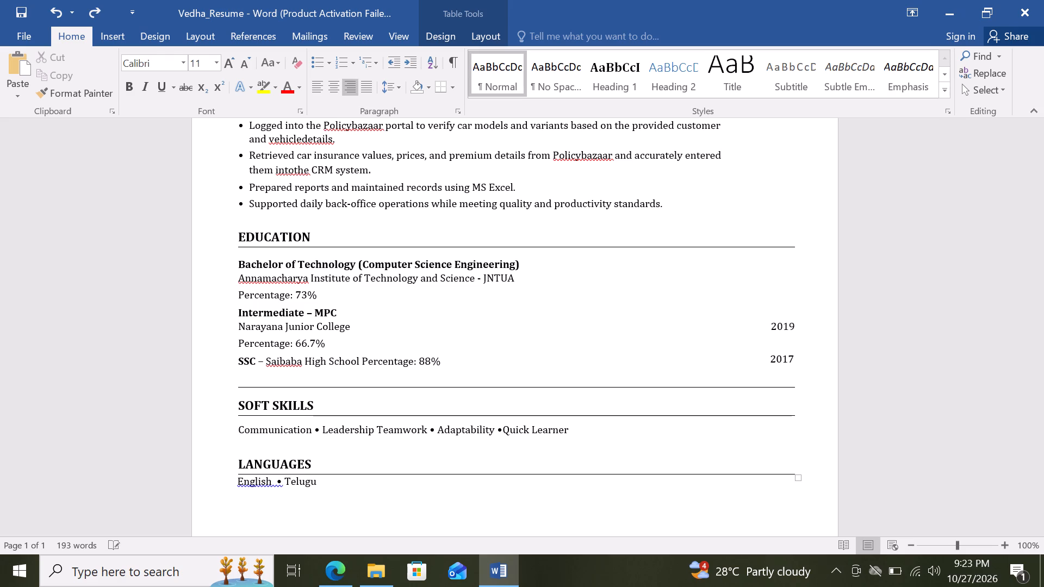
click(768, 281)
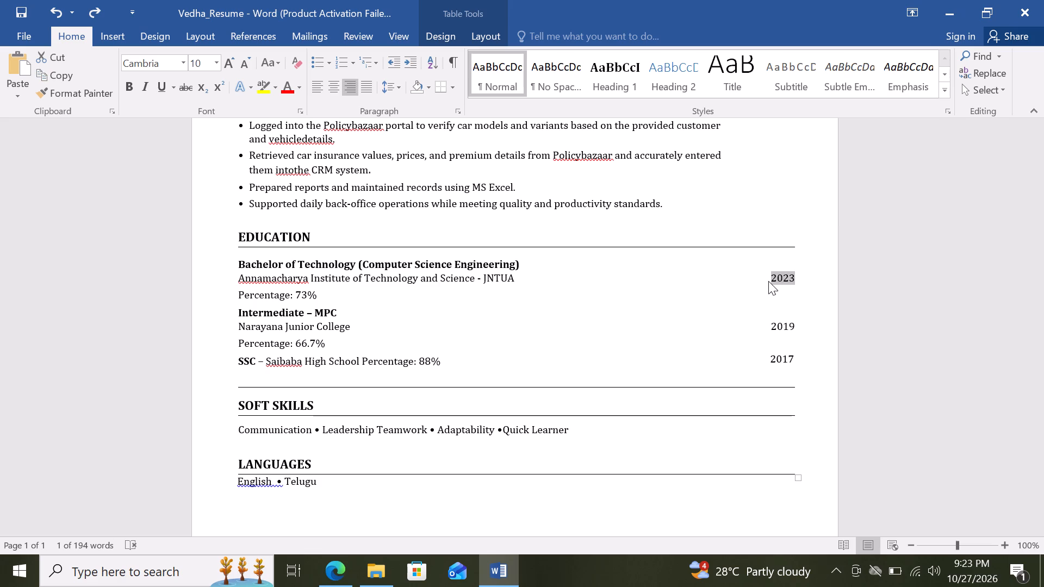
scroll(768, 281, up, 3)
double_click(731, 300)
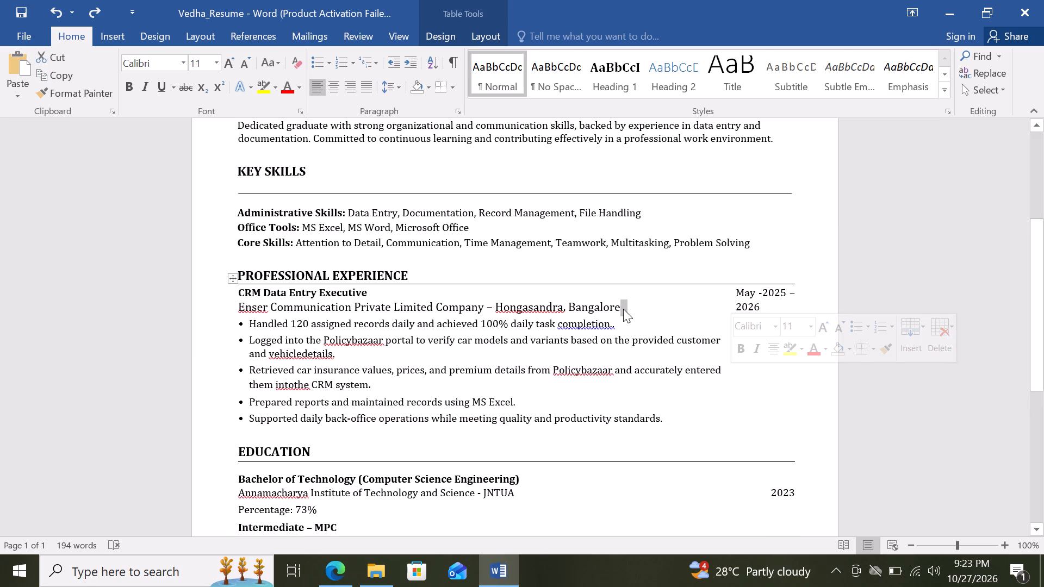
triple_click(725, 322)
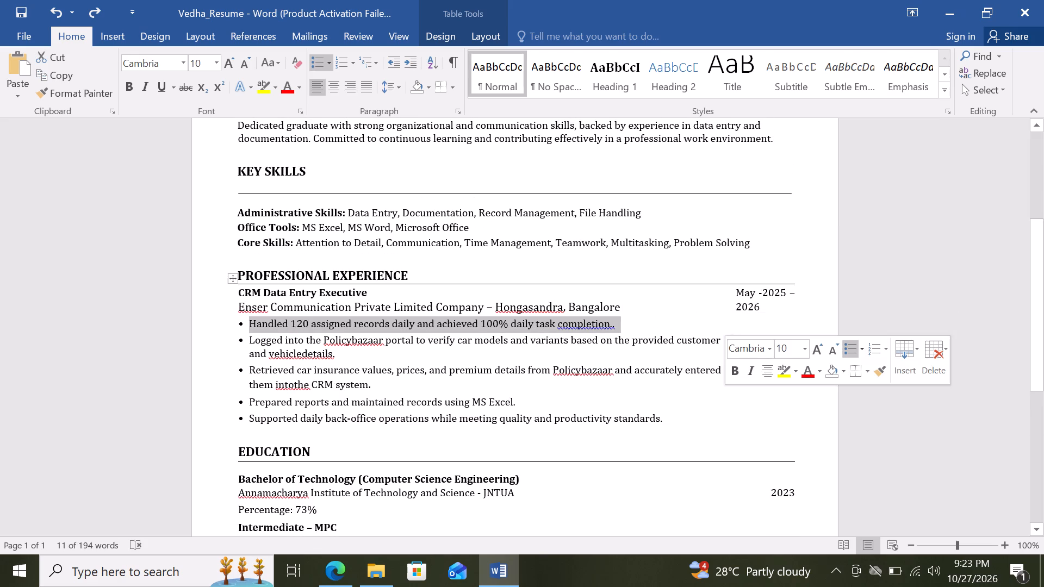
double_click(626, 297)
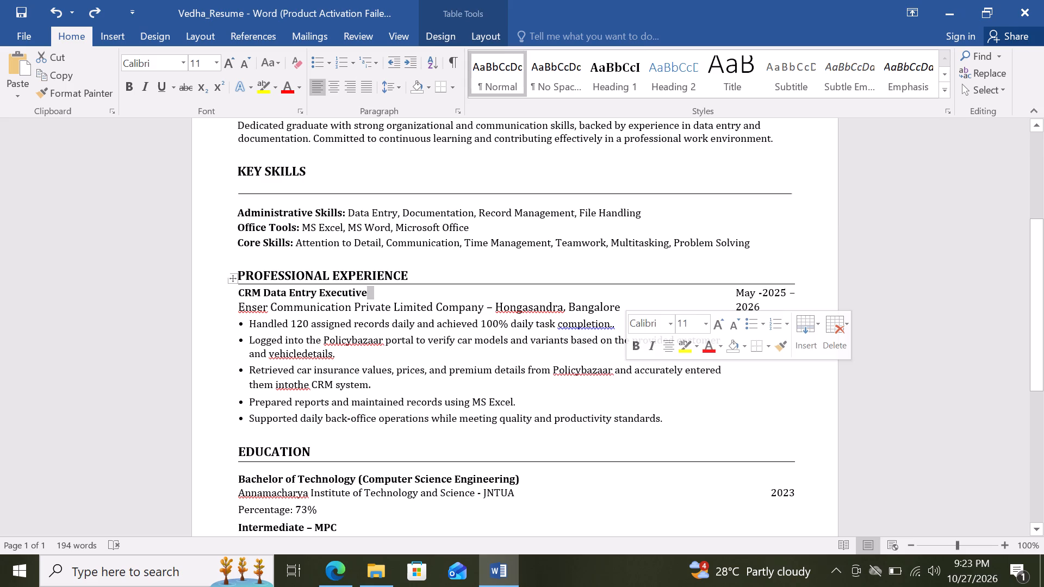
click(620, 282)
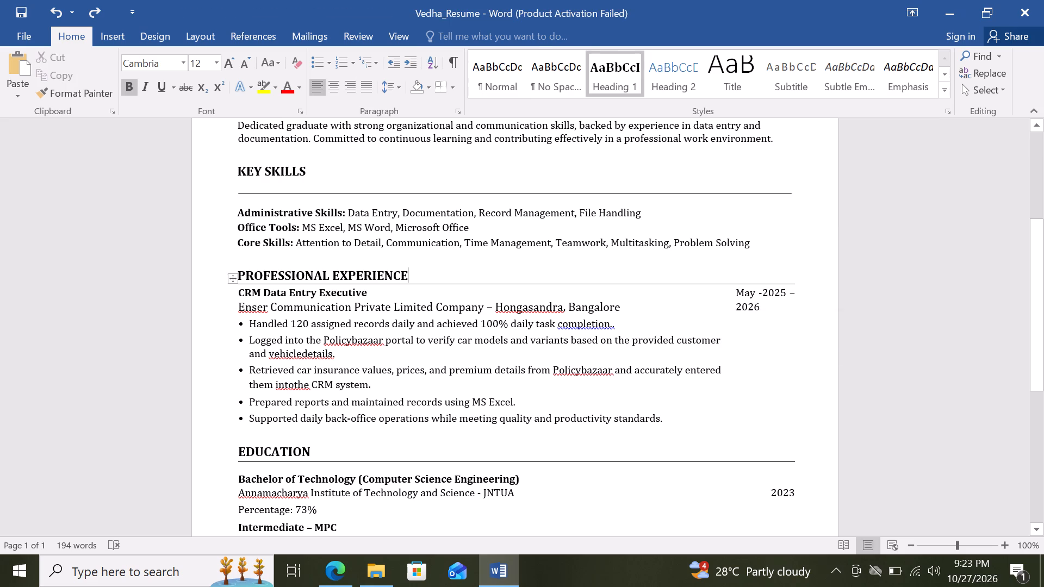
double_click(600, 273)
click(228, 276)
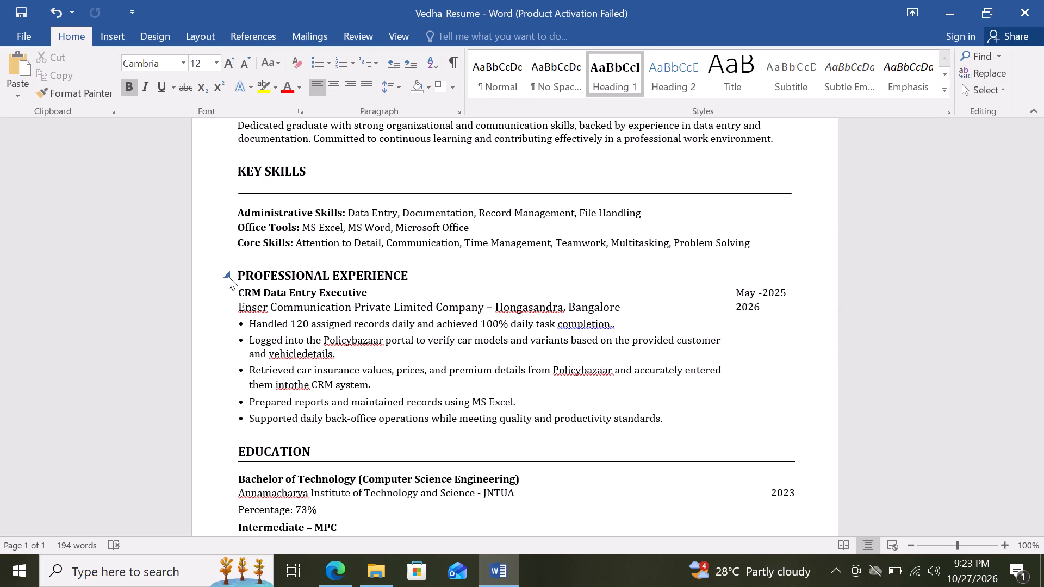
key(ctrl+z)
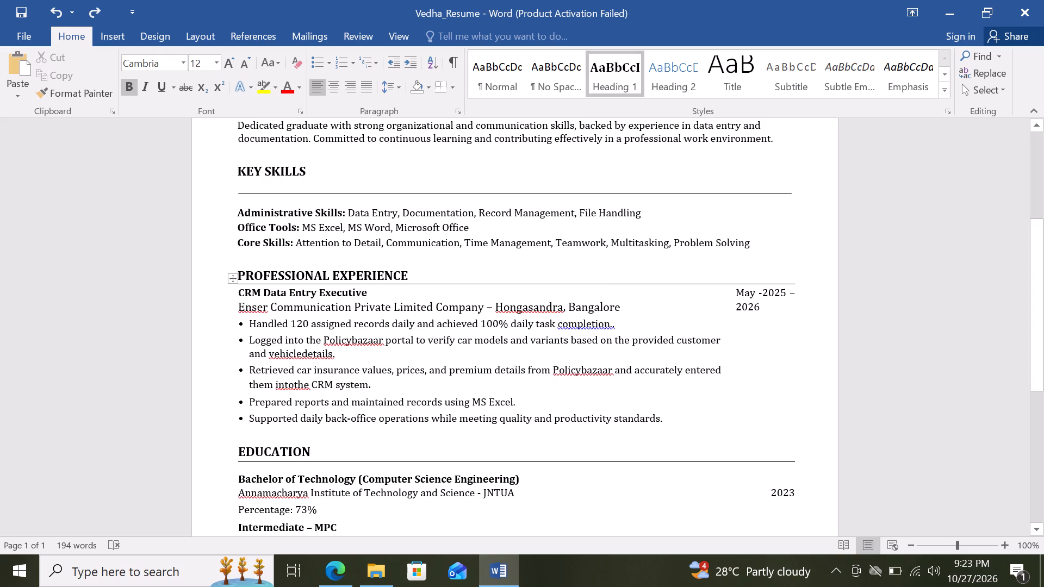
Widen the employment dates column under PROFESSIONAL EXPERIENCE so that "May -2025 – 2026" fits on one line.
double_click(766, 308)
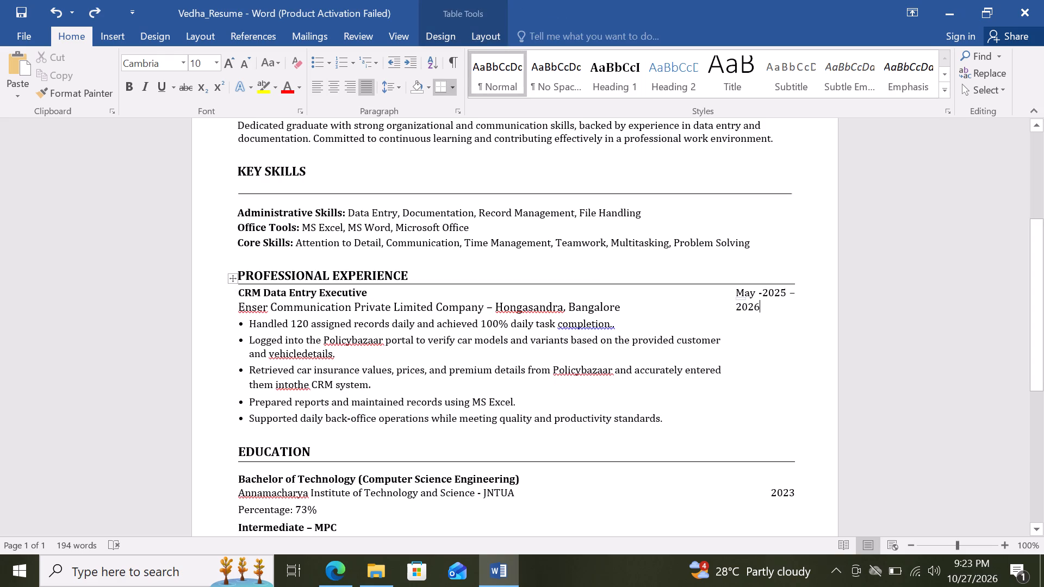
drag(734, 292, 712, 293)
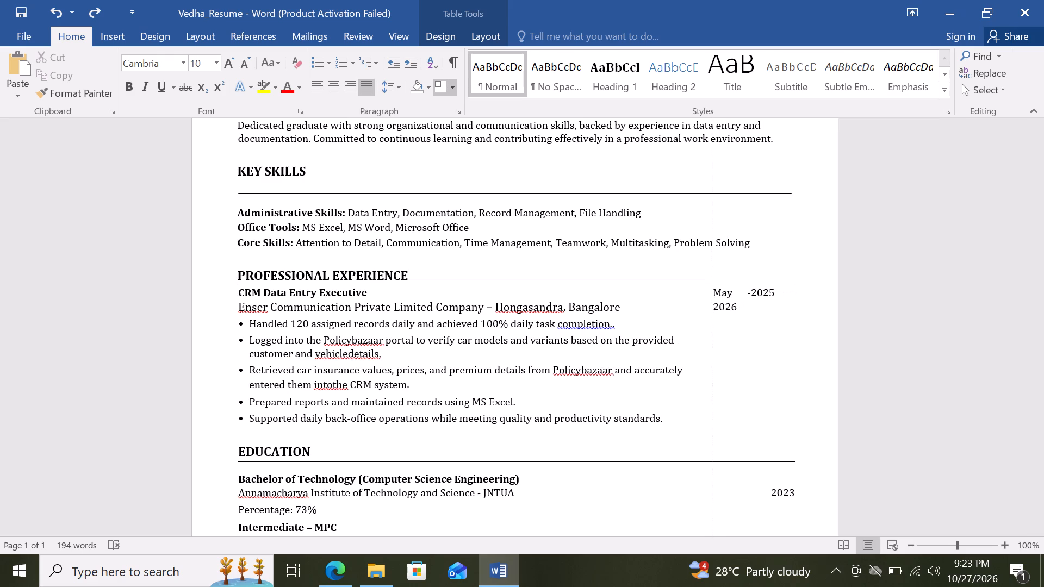
drag(712, 293, 702, 296)
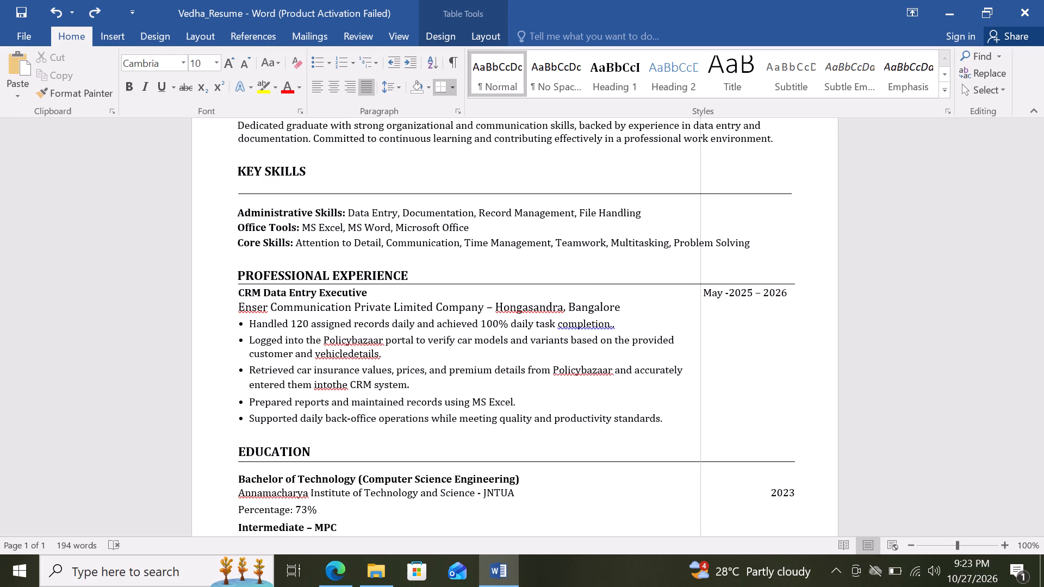
drag(702, 296, 707, 295)
drag(707, 295, 685, 298)
Add "june" before 2026 in the employment dates of the CRM Data Entry Executive entry.
click(743, 298)
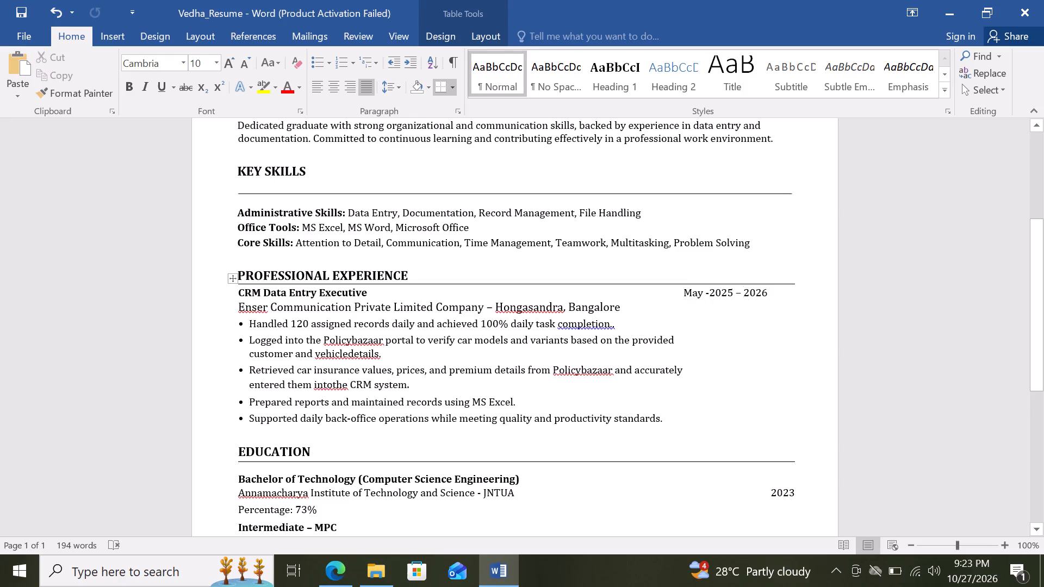
key(space)
text(june)
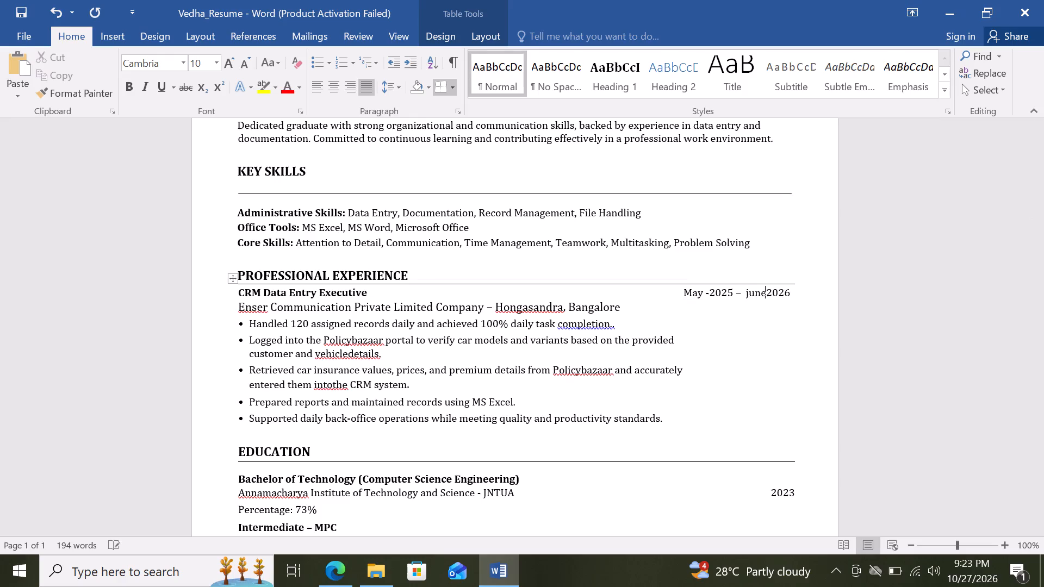
key(space)
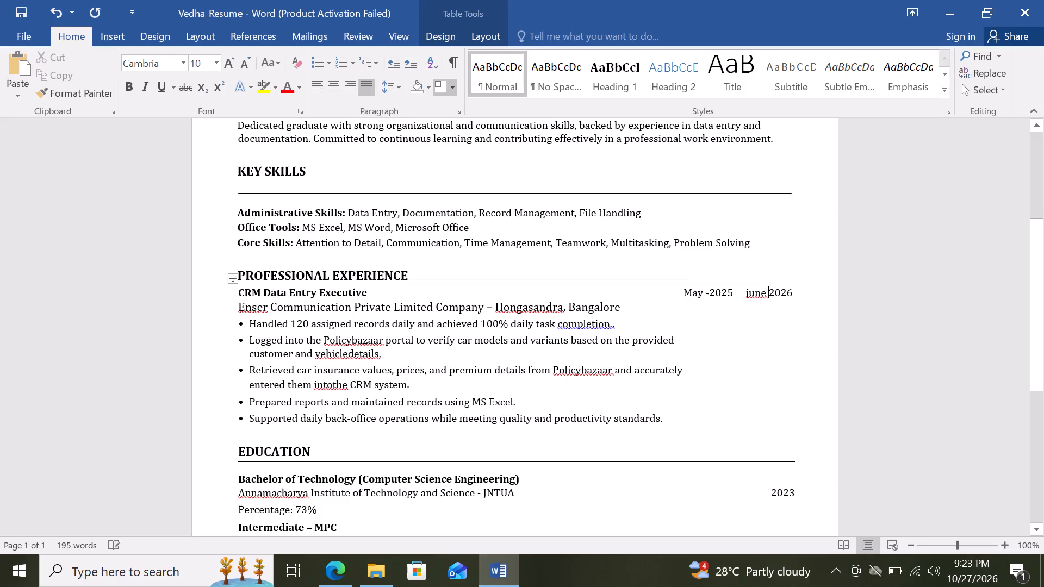
Shift 2017 in the SSC row under EDUCATION rightward with spaces so it aligns with the years 2023 and 2019 above.
scroll(681, 294, up, 3)
scroll(681, 294, down, 6)
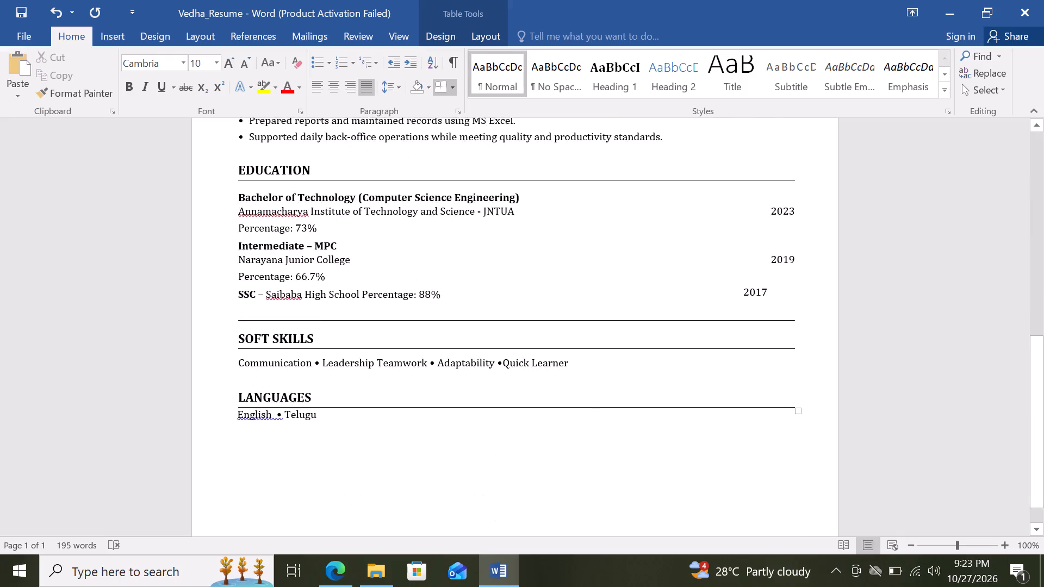
click(746, 293)
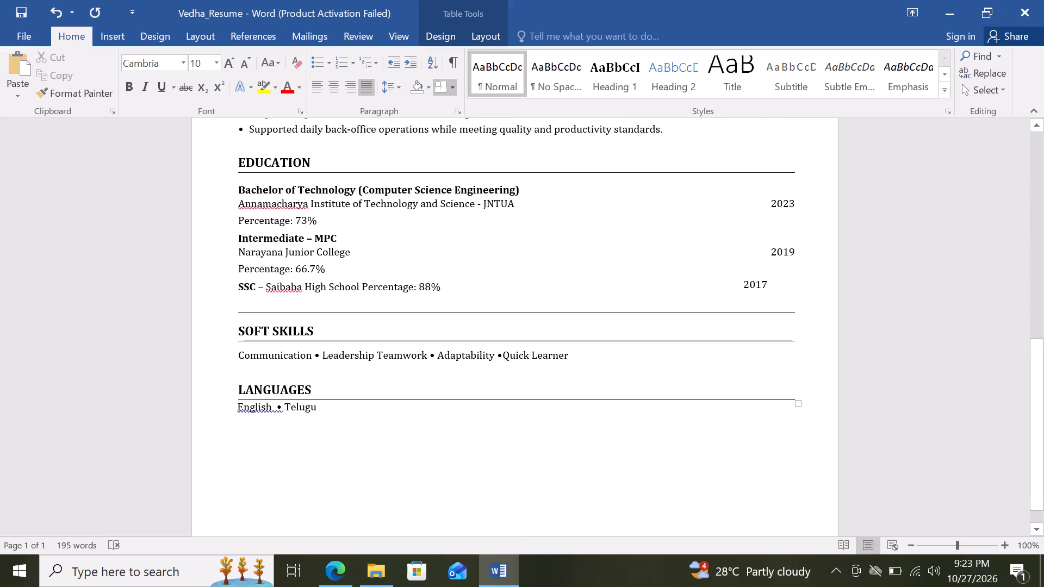
key(space)
key(space)
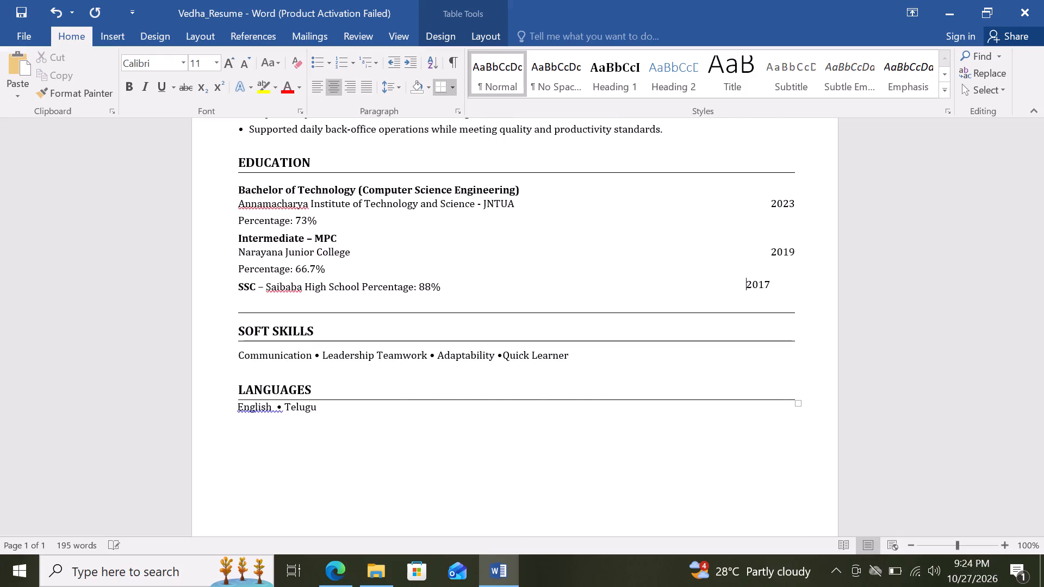
key(space)
key(space)
key(space)
key(space)
key(space)
key(space)
key(space)
key(space)
key(space)
key(space)
key(space)
Insert a line break before "English • Telugu" to add space below the LANGUAGES heading line.
scroll(744, 288, up, 4)
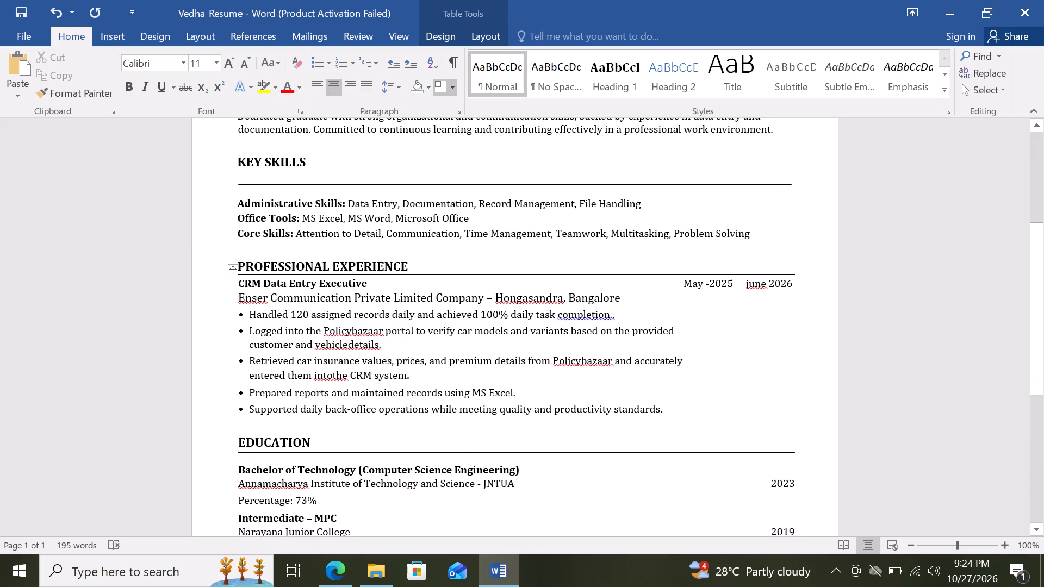
scroll(420, 384, down, 11)
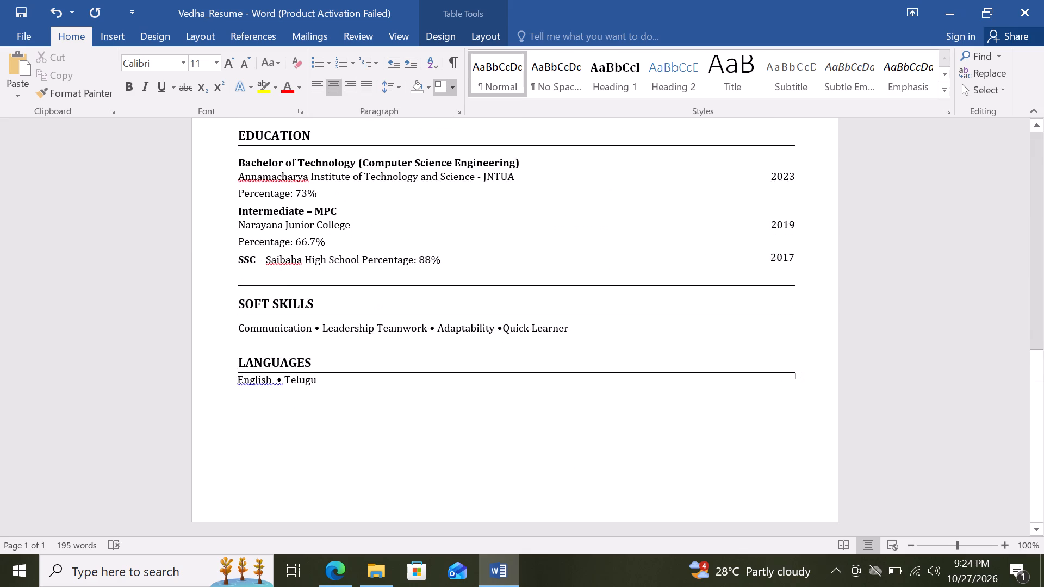
scroll(420, 384, down, 1)
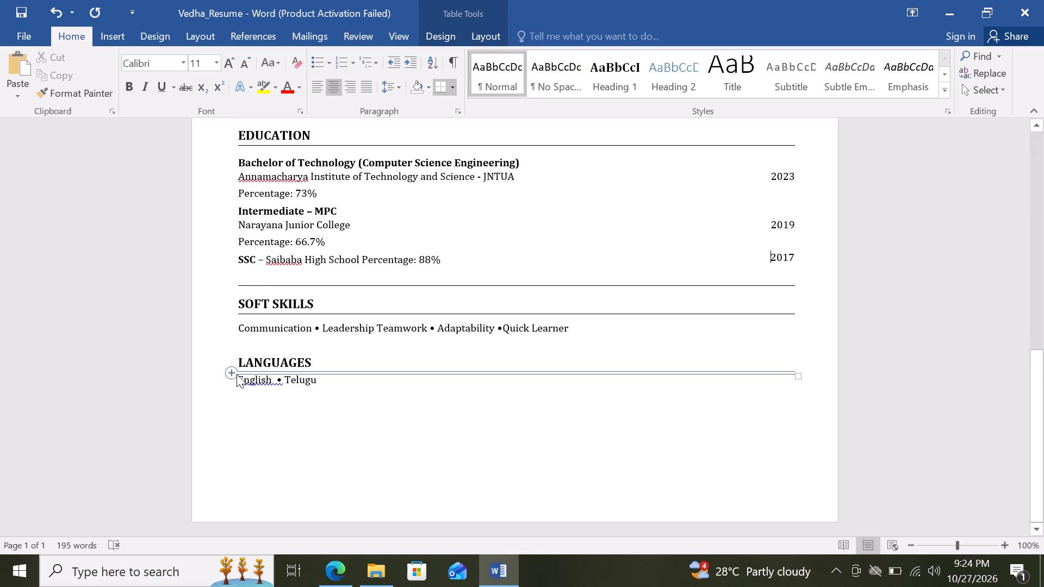
click(239, 382)
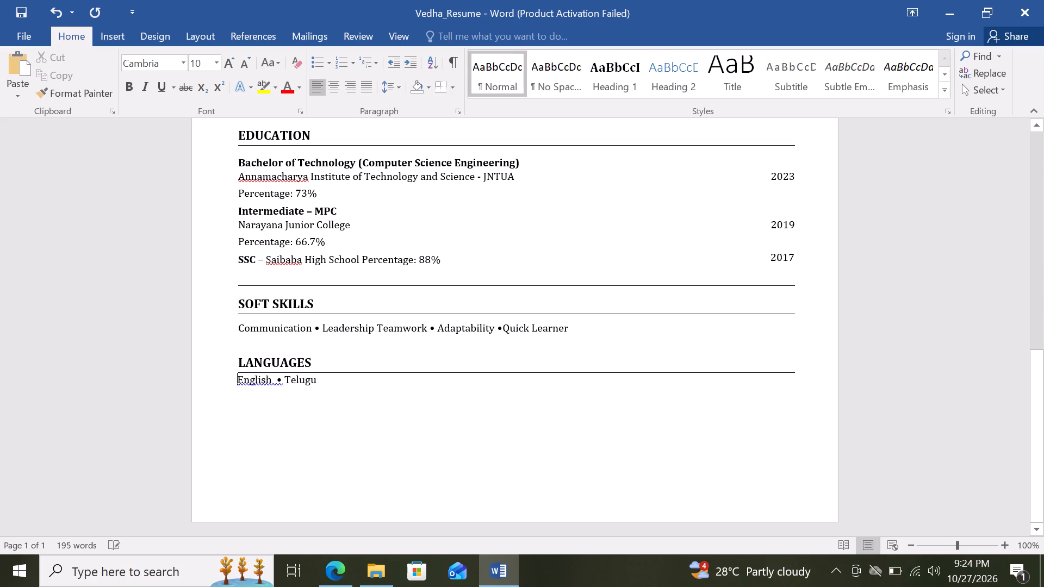
key(shift+Return)
click(829, 396)
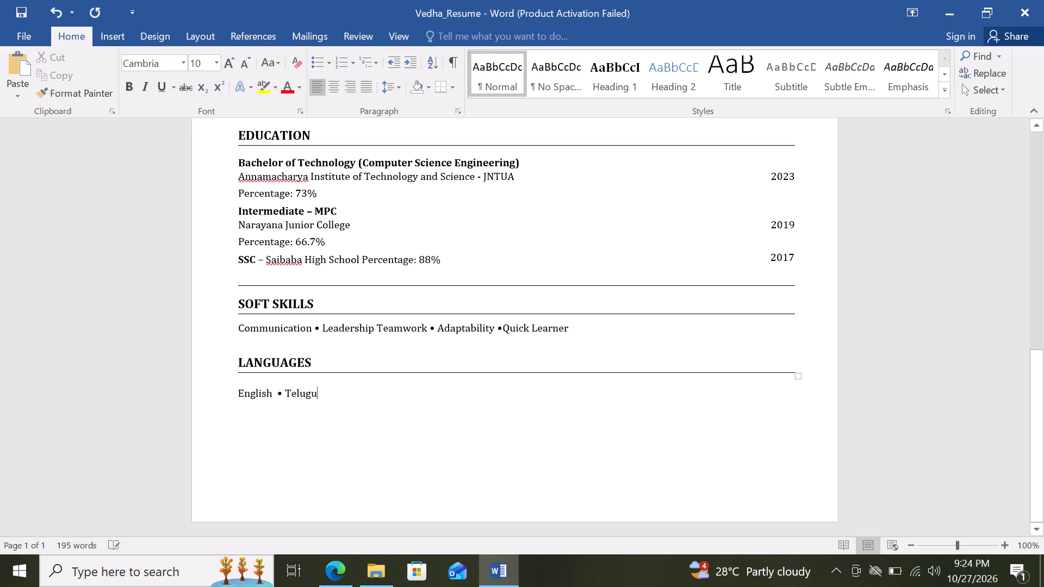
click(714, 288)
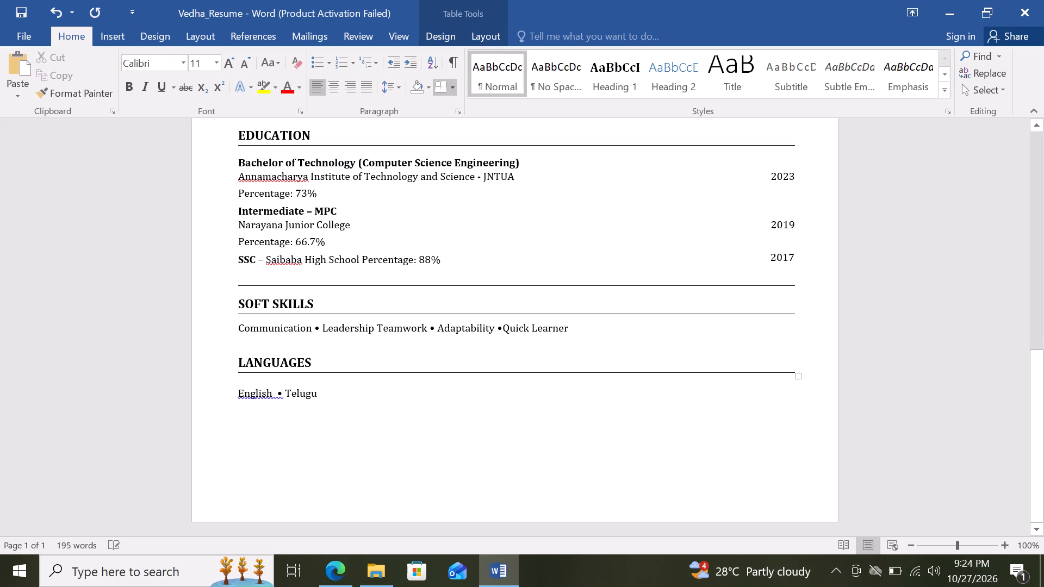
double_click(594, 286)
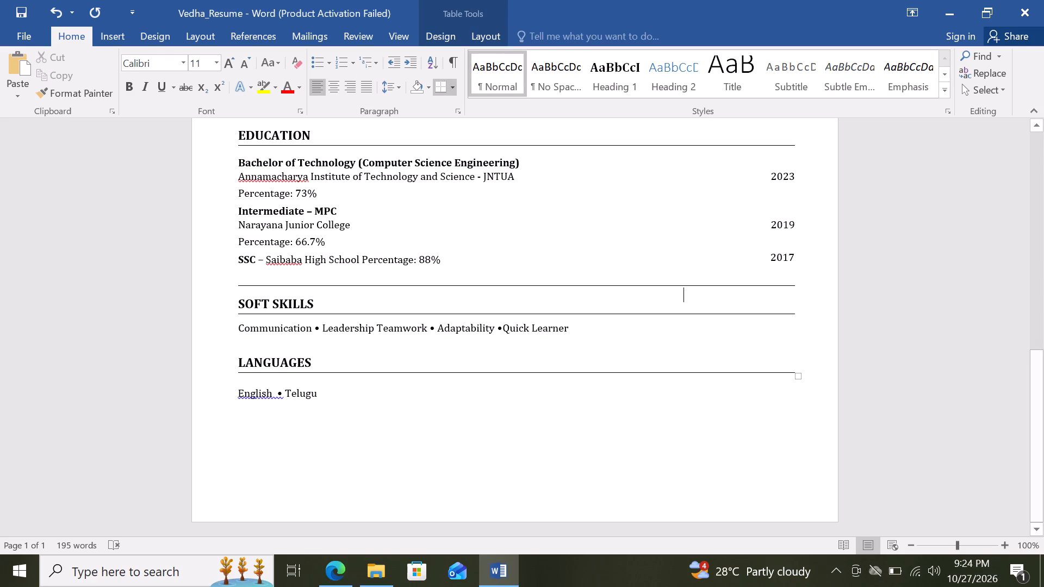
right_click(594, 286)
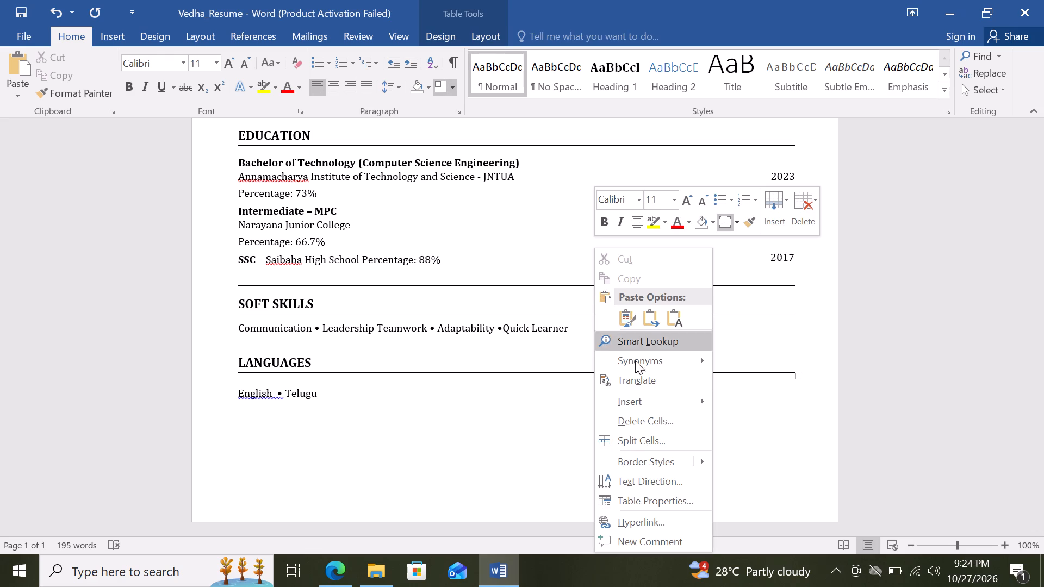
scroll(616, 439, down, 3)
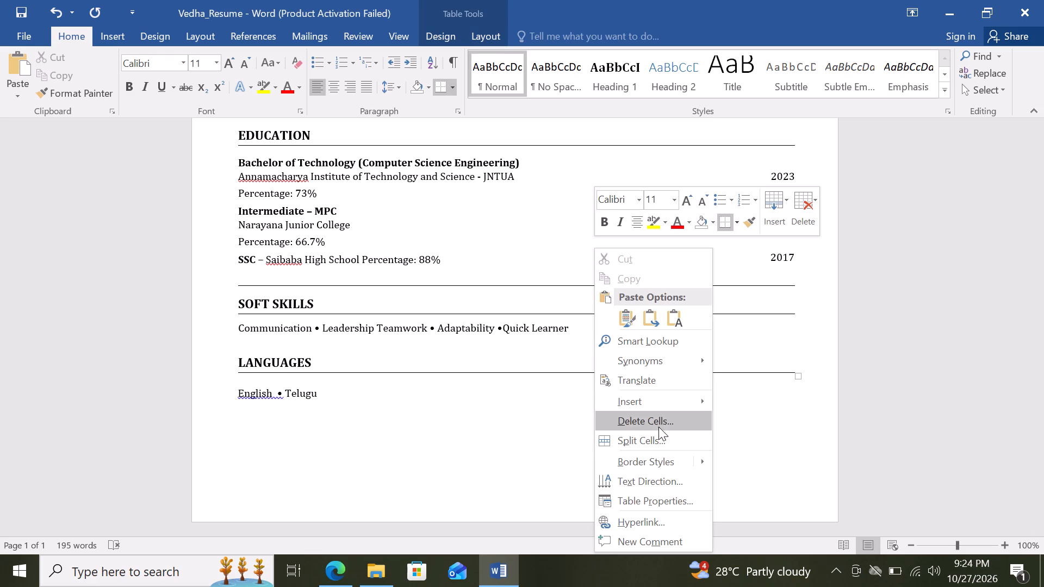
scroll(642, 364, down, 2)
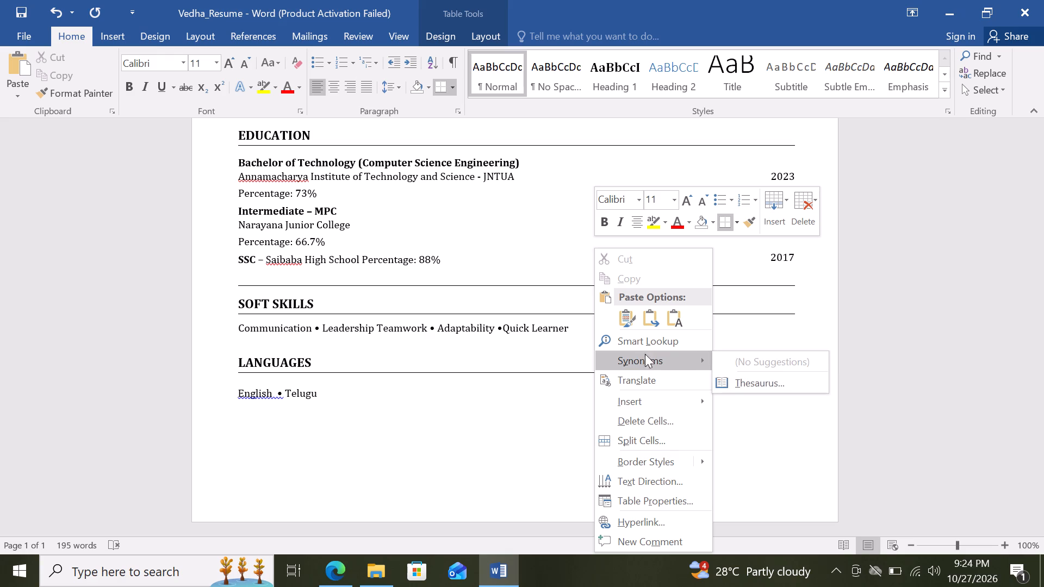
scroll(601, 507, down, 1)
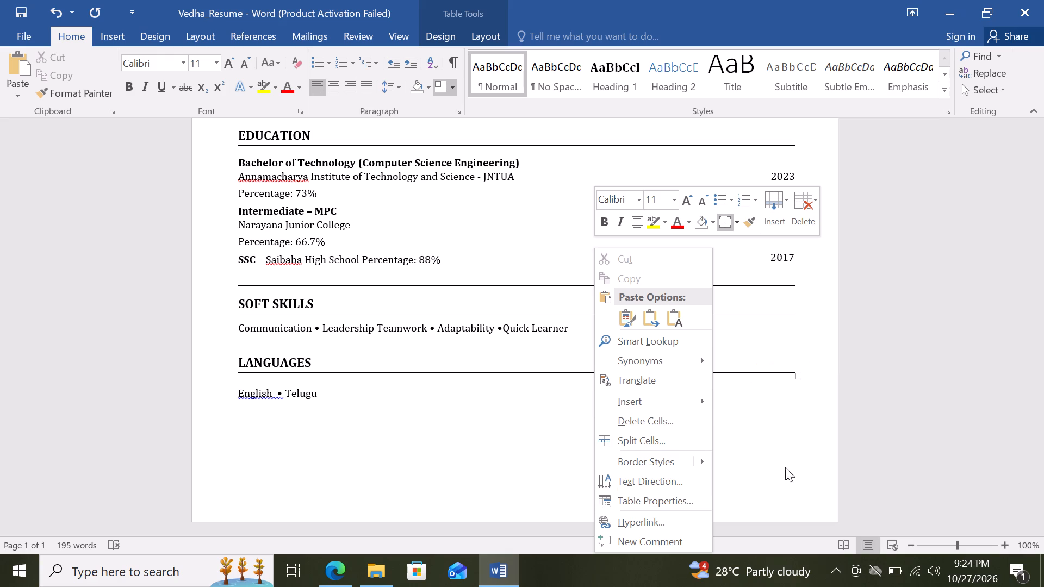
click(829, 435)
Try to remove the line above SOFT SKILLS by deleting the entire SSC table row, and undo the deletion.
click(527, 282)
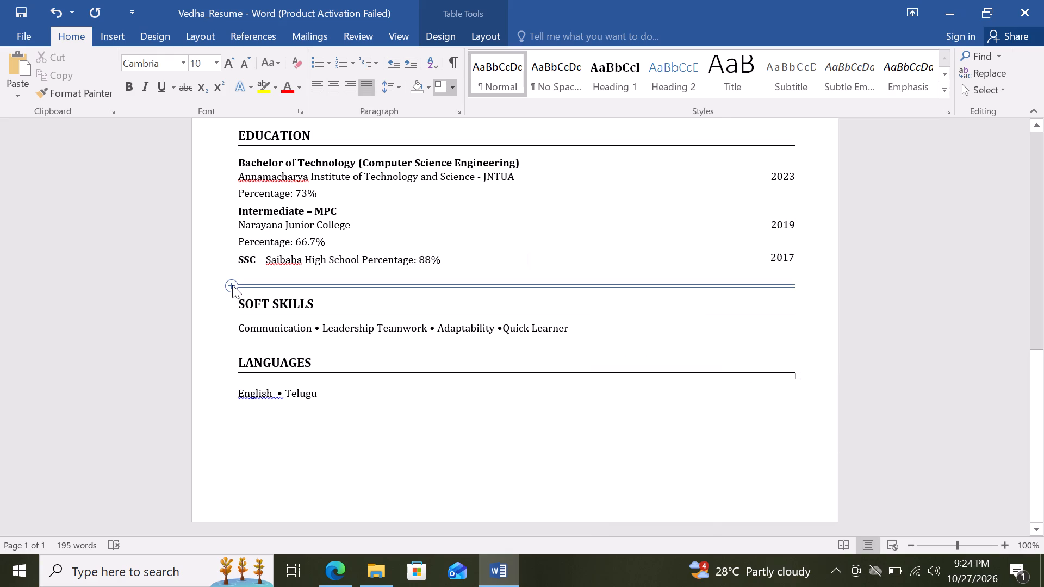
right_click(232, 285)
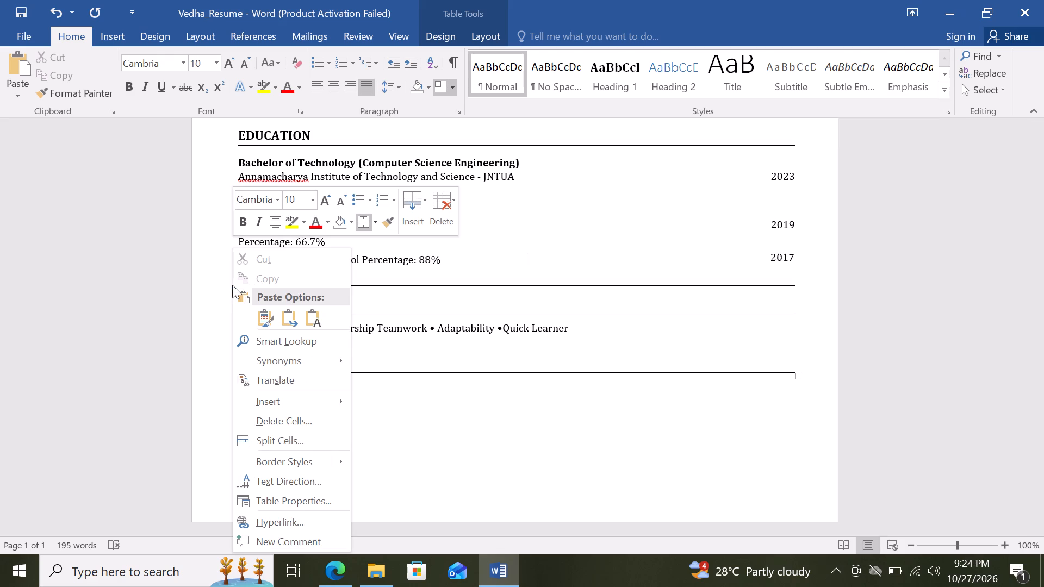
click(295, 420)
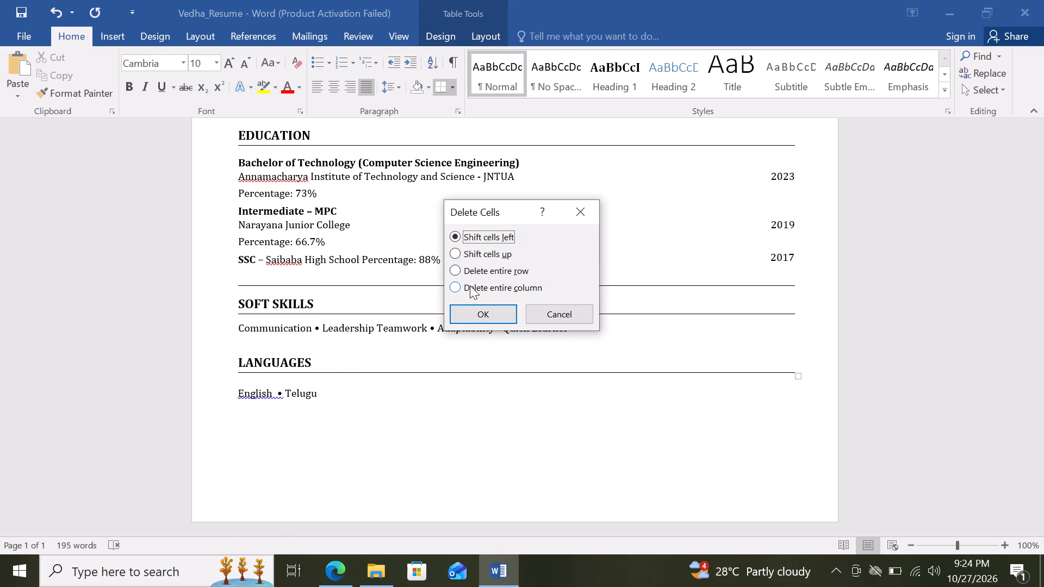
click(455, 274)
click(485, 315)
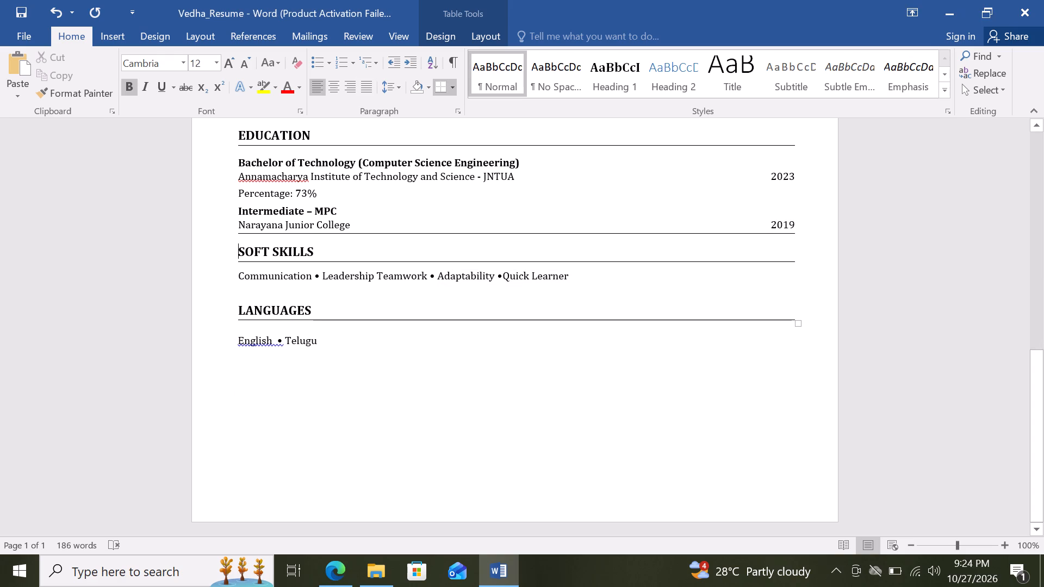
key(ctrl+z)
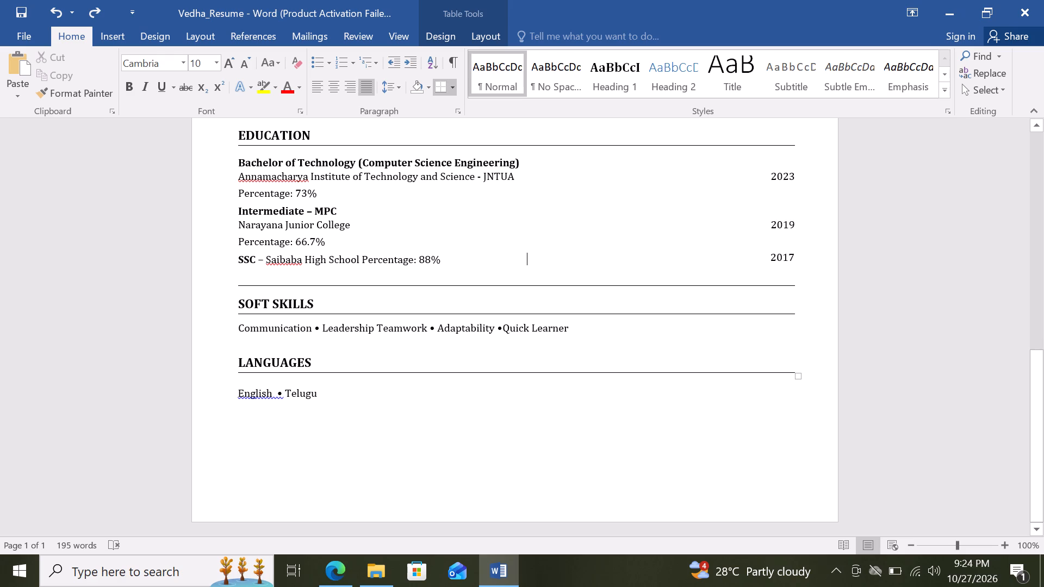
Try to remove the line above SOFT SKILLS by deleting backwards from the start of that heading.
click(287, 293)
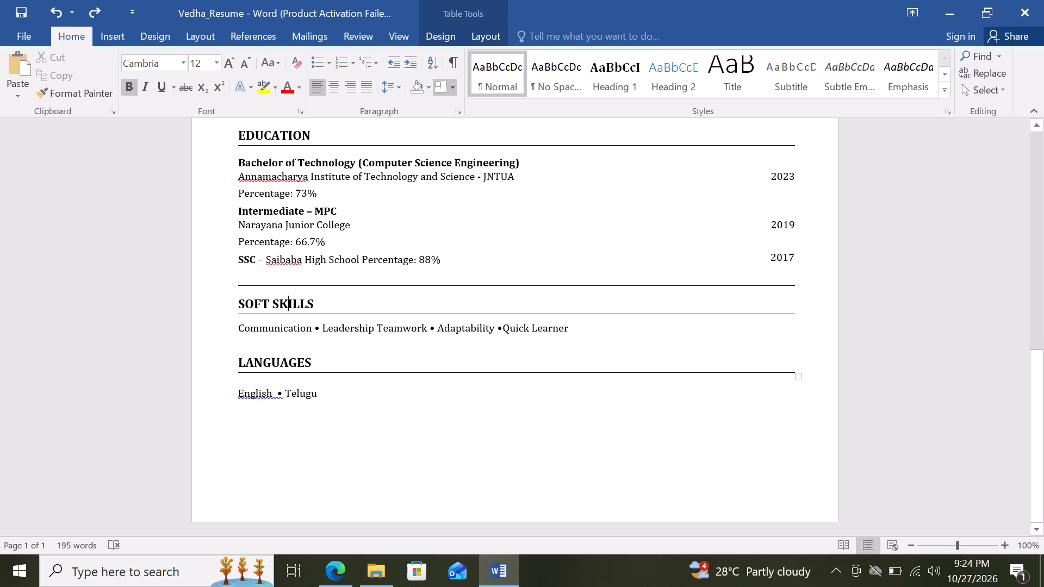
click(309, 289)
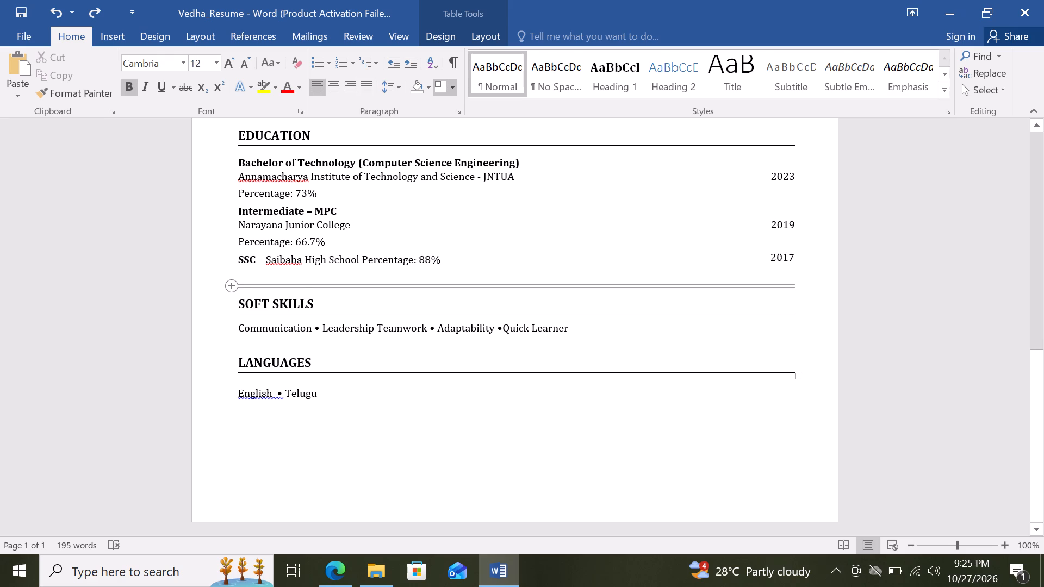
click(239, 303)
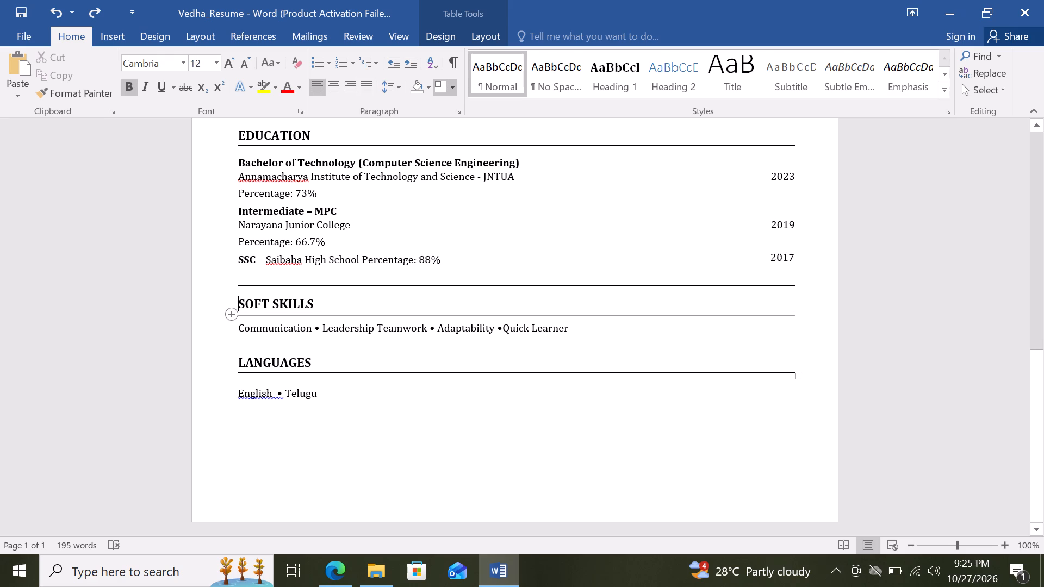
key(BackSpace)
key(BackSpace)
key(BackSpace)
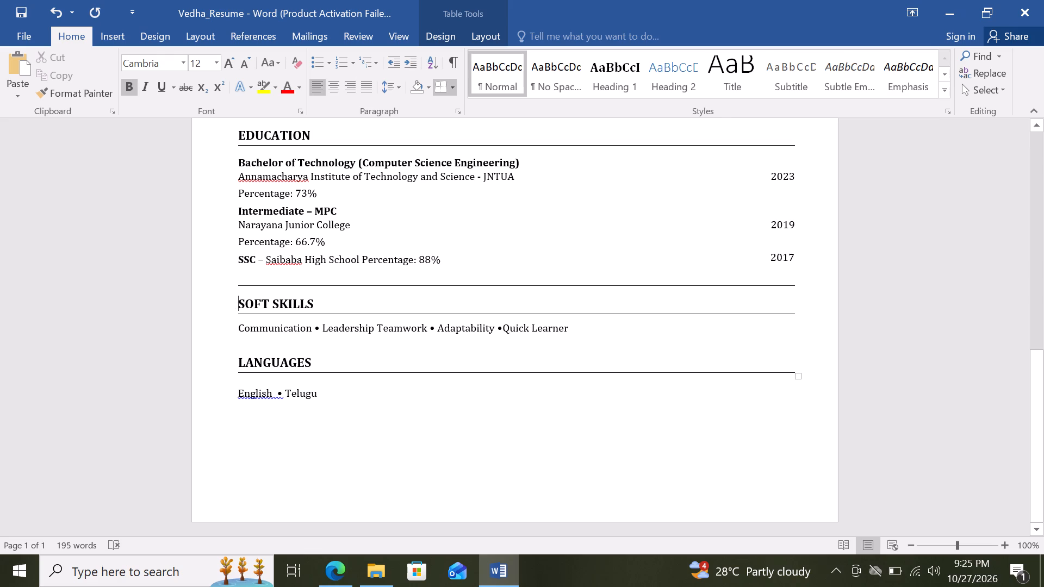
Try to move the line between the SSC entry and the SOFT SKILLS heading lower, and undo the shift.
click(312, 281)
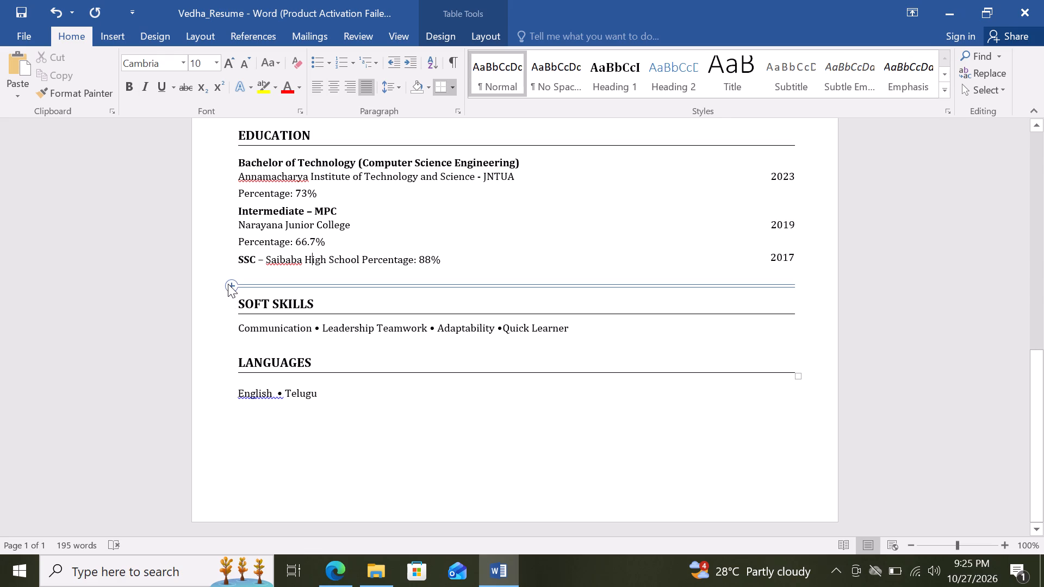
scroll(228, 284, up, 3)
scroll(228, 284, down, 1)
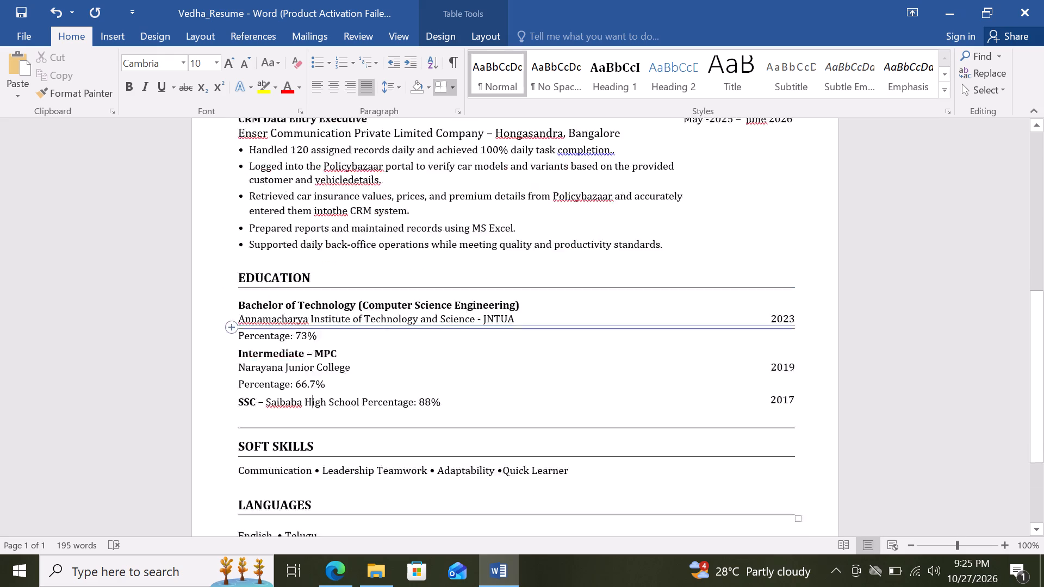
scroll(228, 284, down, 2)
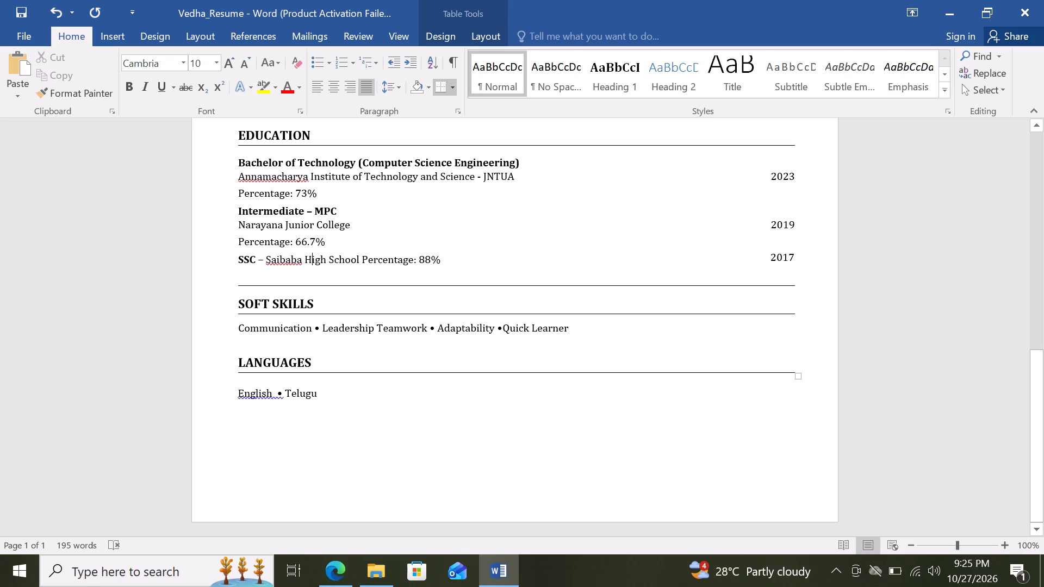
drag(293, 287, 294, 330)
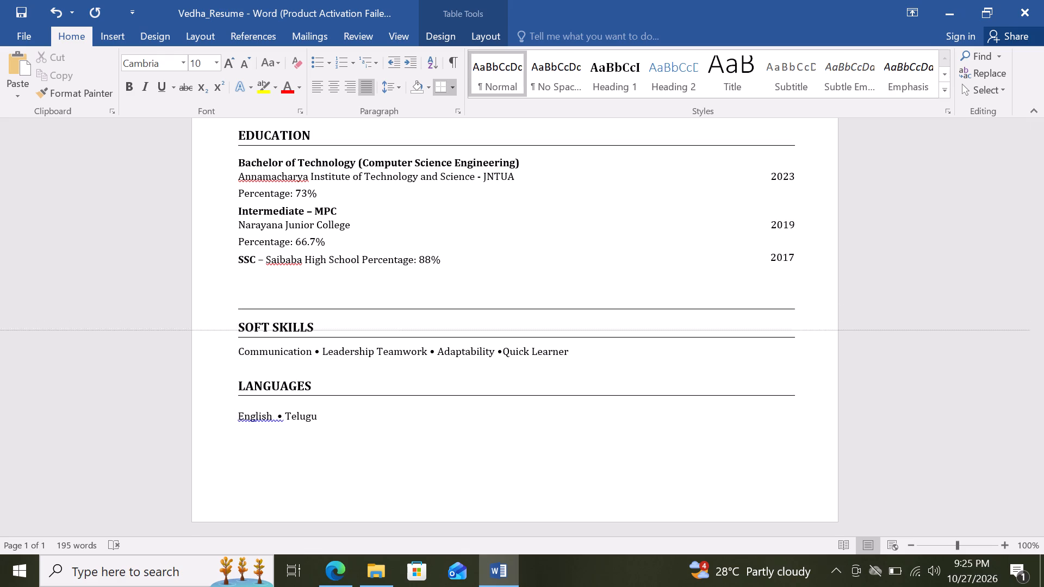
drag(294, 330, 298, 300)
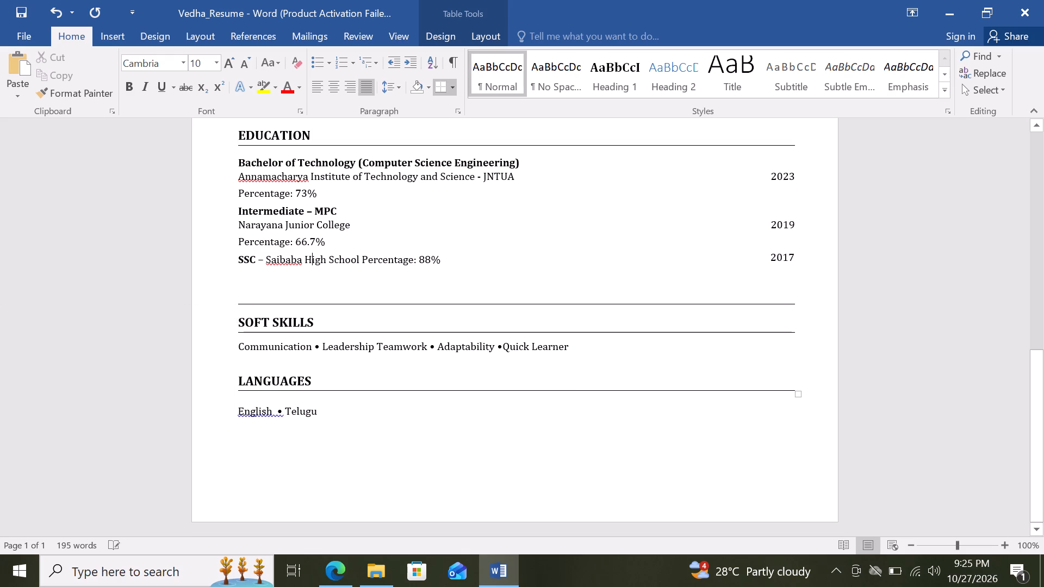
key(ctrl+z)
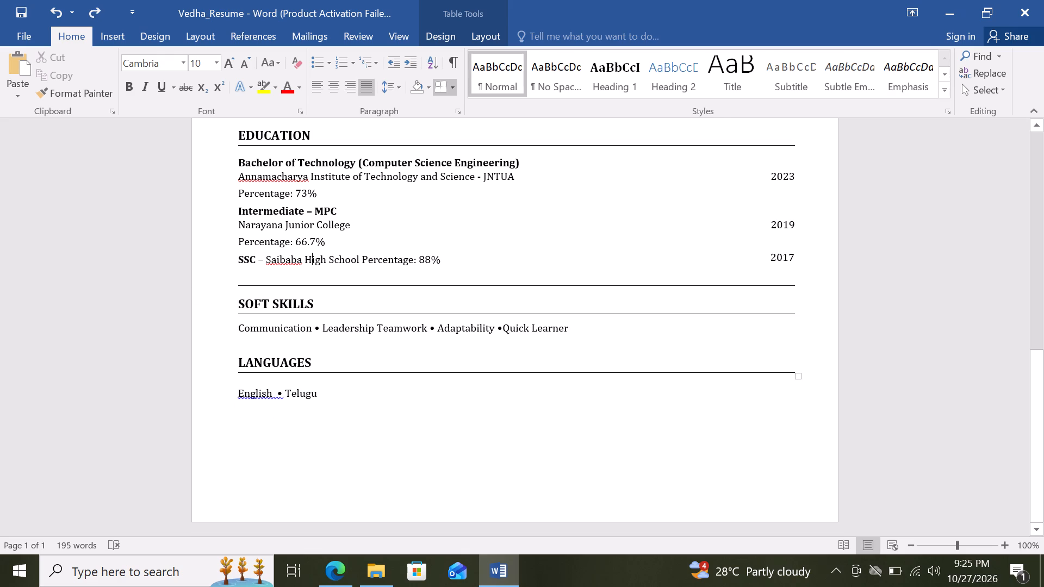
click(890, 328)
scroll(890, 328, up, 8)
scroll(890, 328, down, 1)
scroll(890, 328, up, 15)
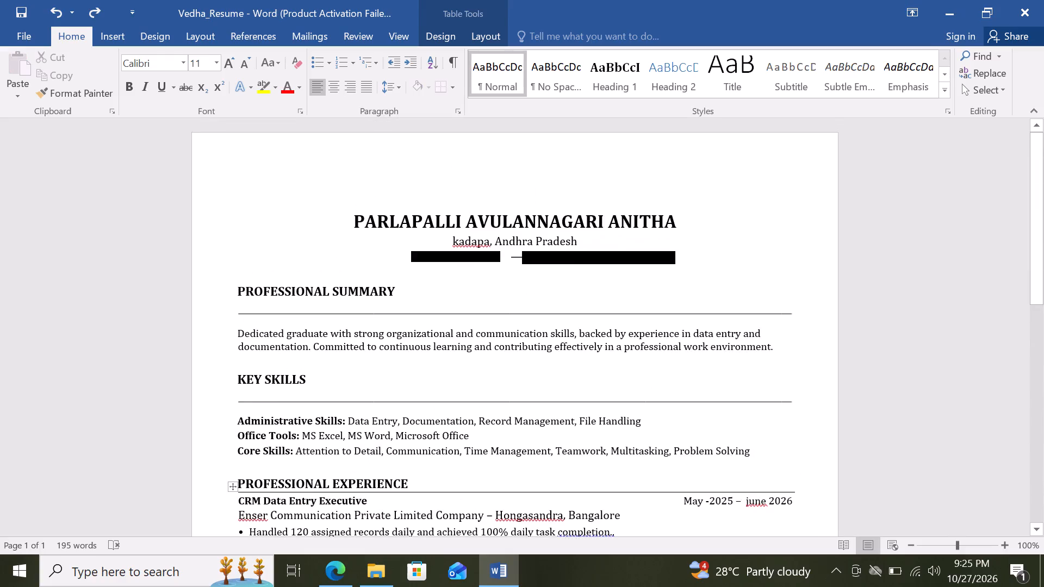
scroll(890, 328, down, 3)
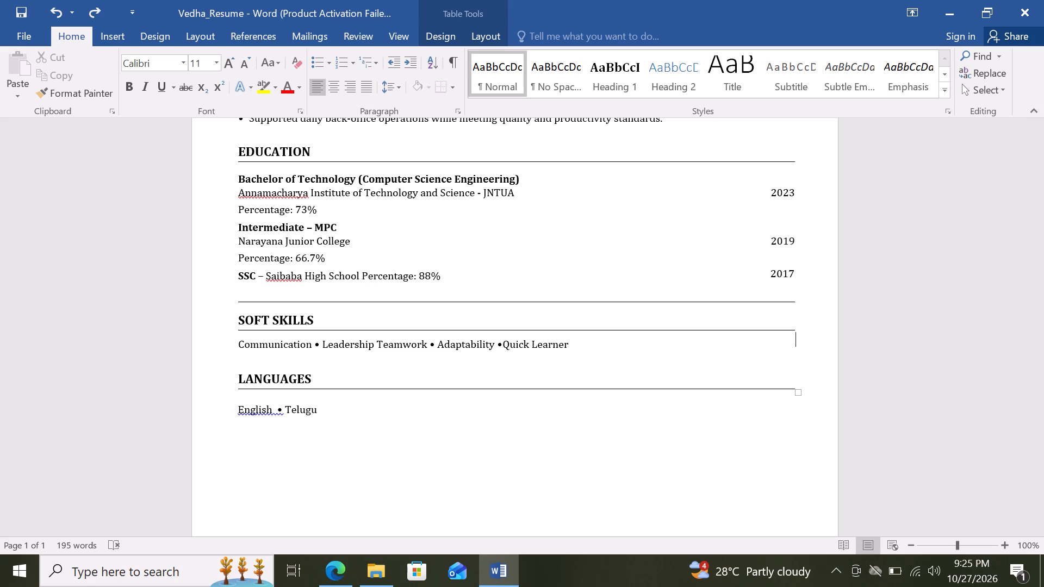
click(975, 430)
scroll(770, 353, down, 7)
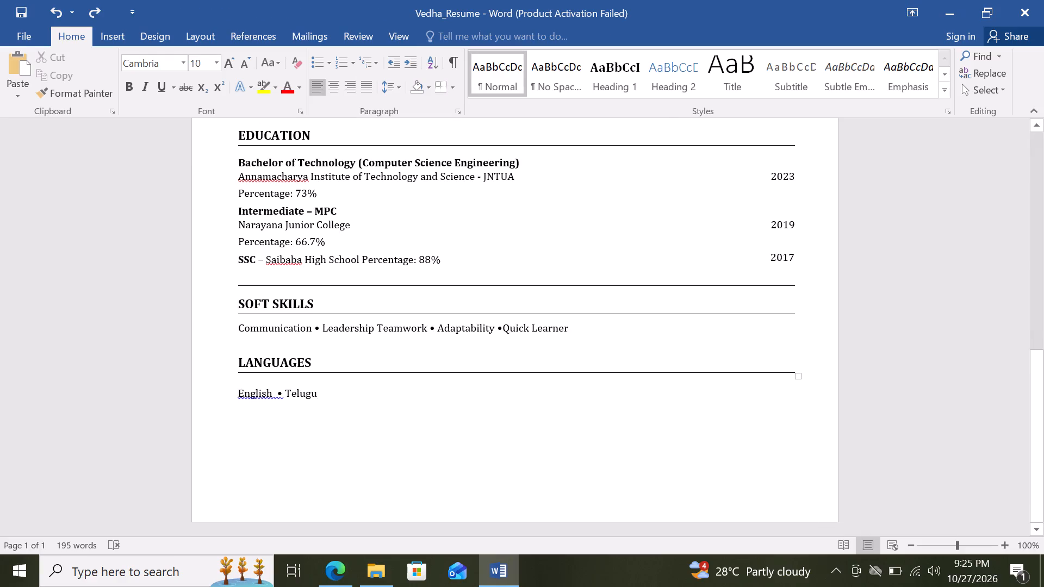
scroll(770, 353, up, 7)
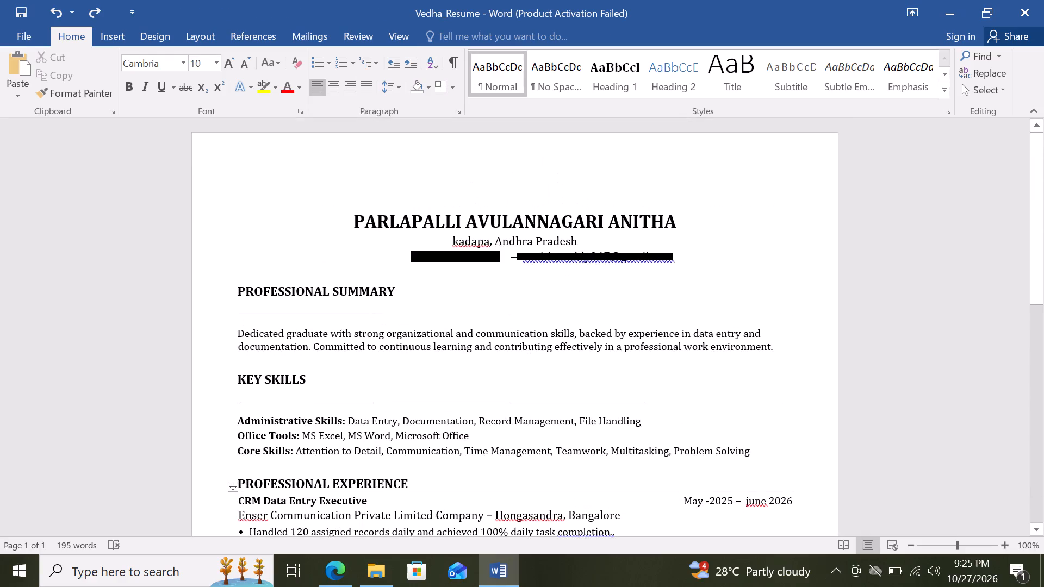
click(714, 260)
Save the resume as a Word document named Anitha_Resume in the Downloads folder.
key(ctrl+s)
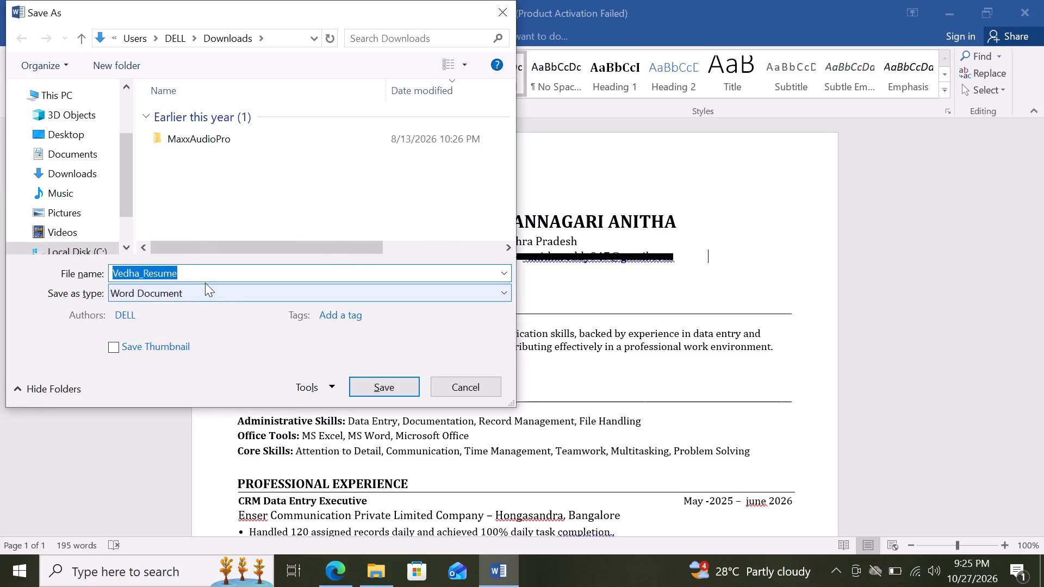
click(139, 276)
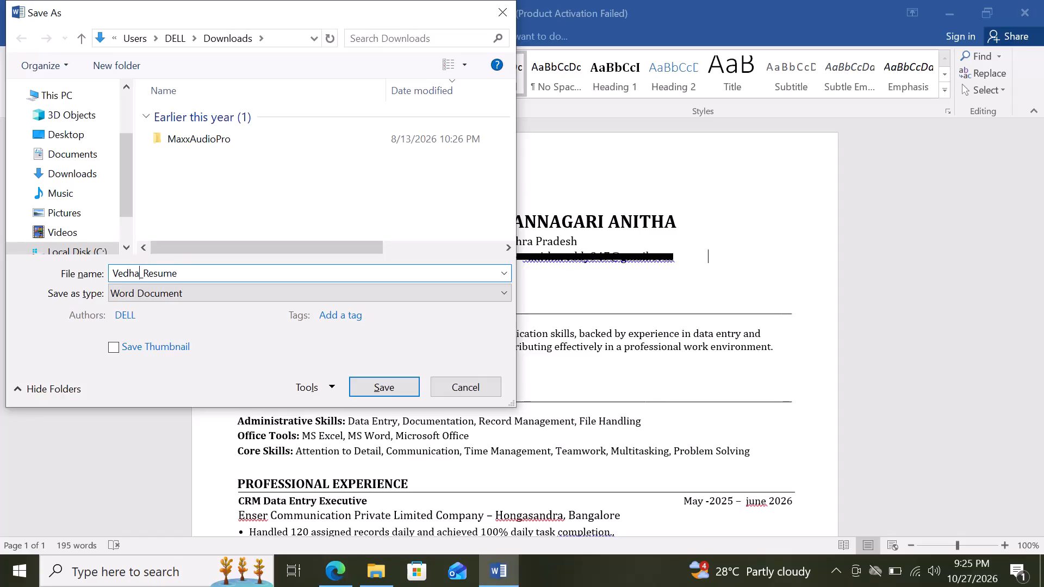
key(BackSpace)
key(BackSpace)
key(BackSpace)
key(BackSpace)
key(BackSpace)
key(BackSpace)
key(BackSpace)
key(BackSpace)
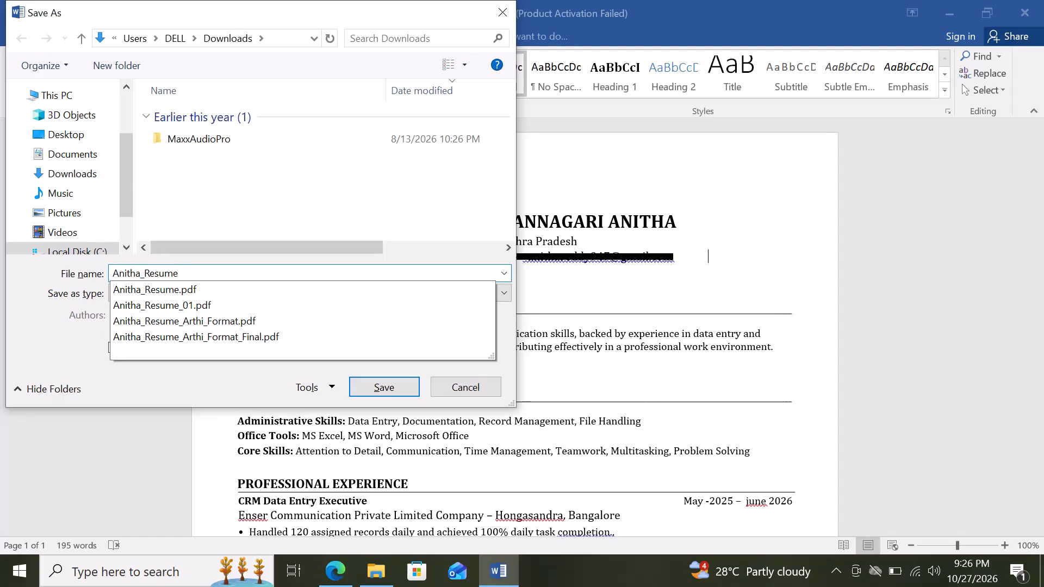
key(Return)
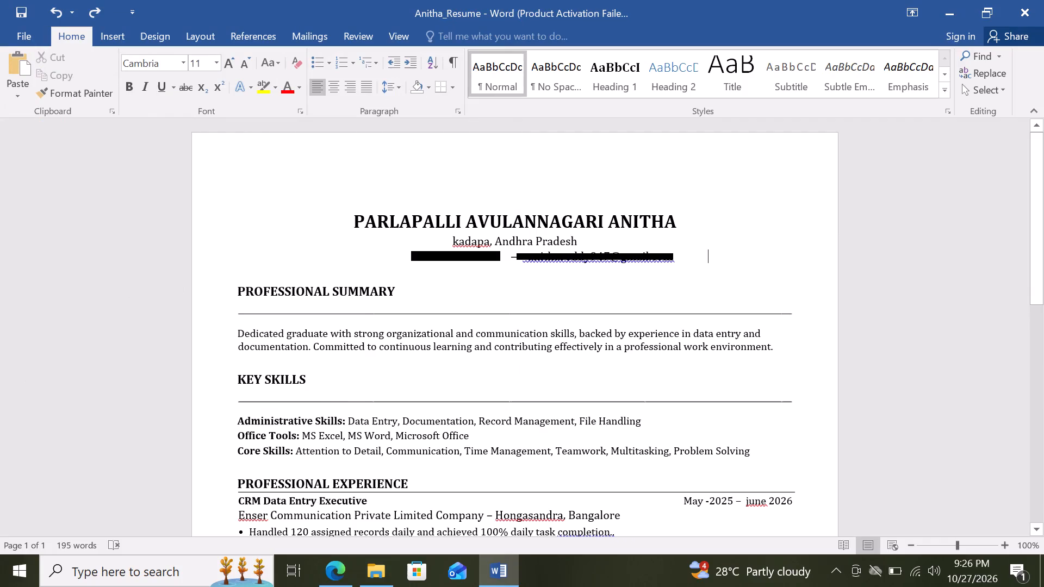
key(ctrl+s)
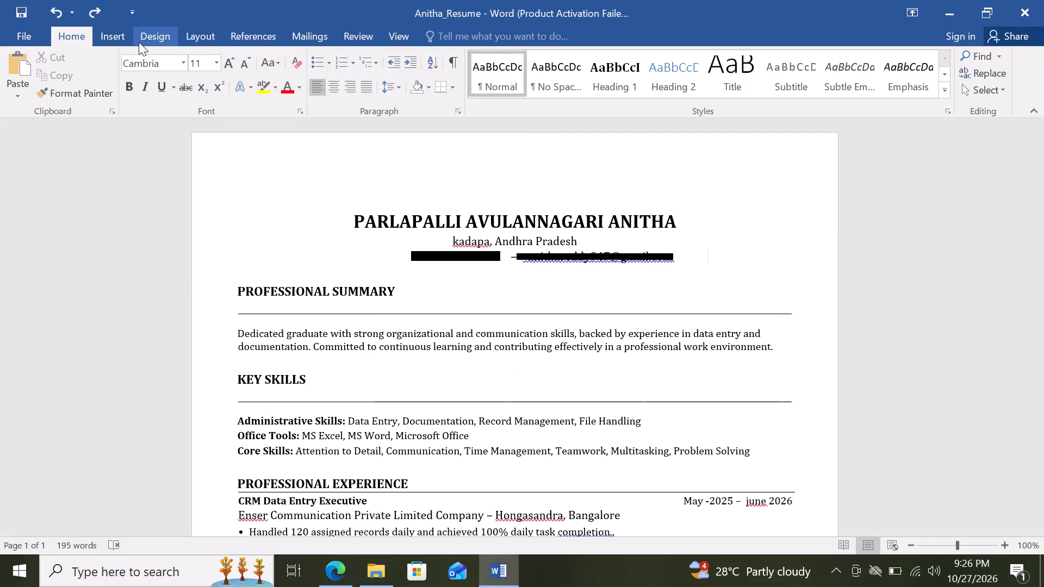
click(22, 17)
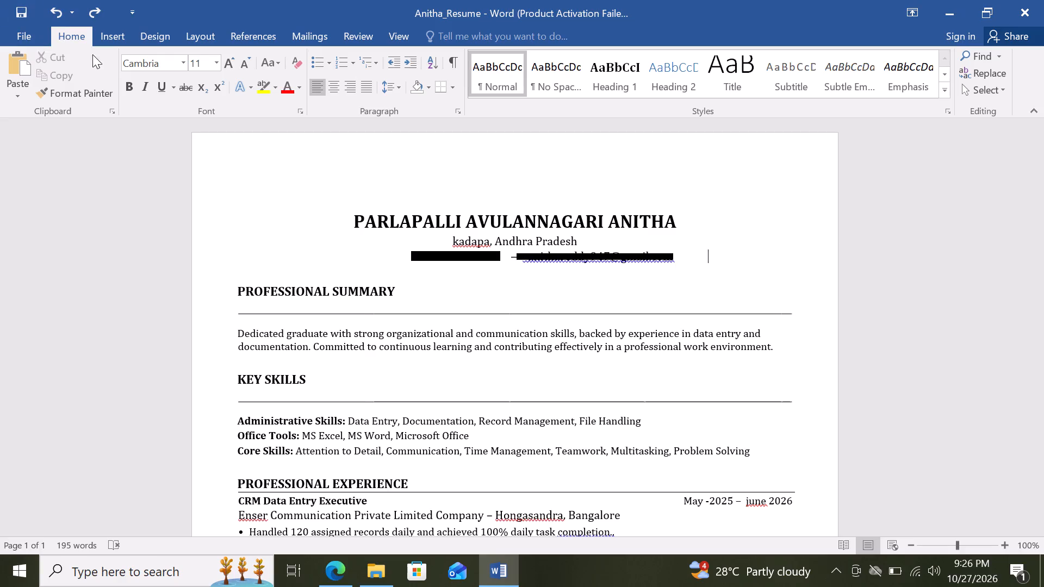
double_click(19, 10)
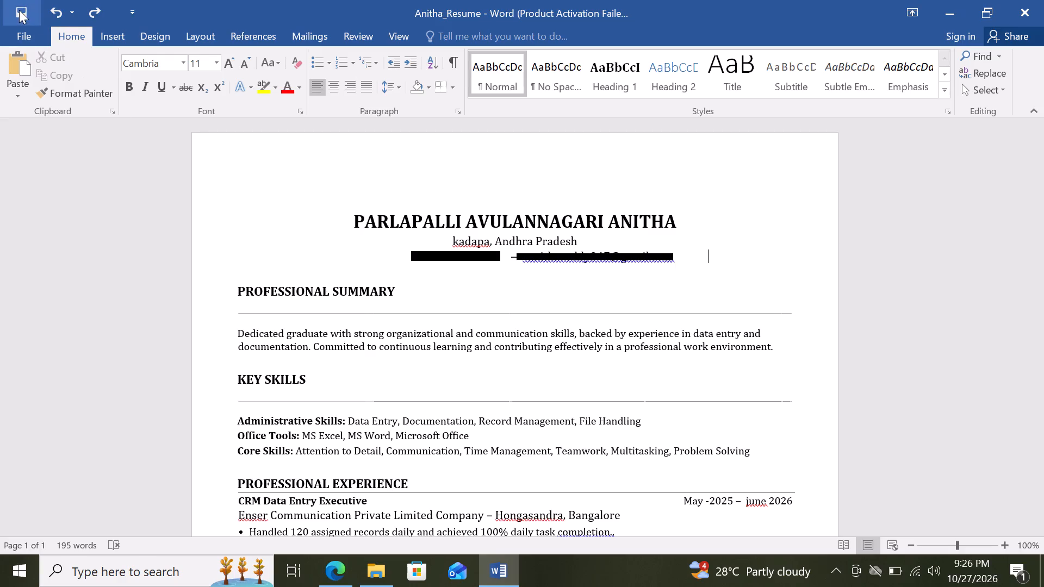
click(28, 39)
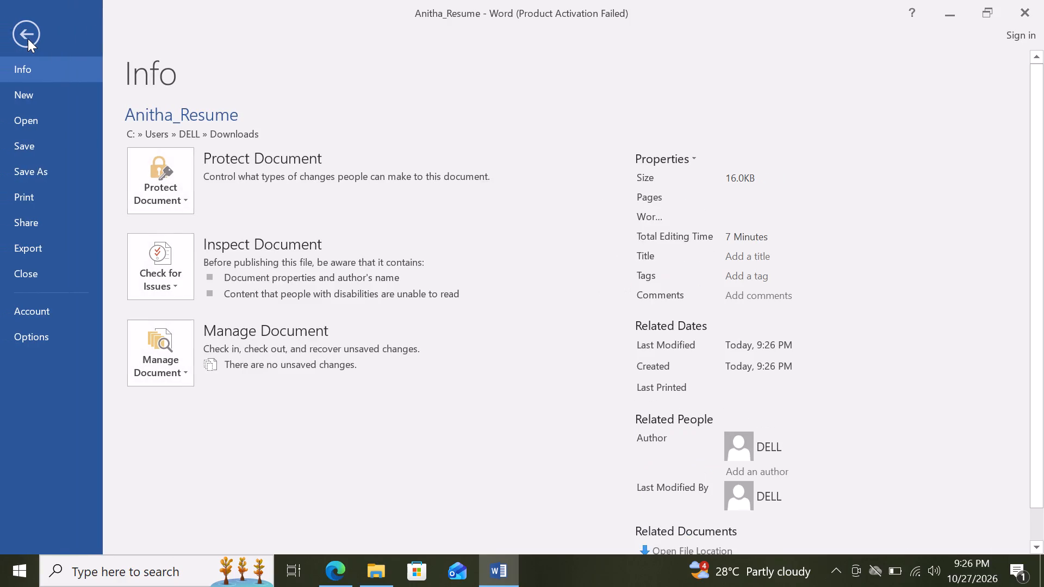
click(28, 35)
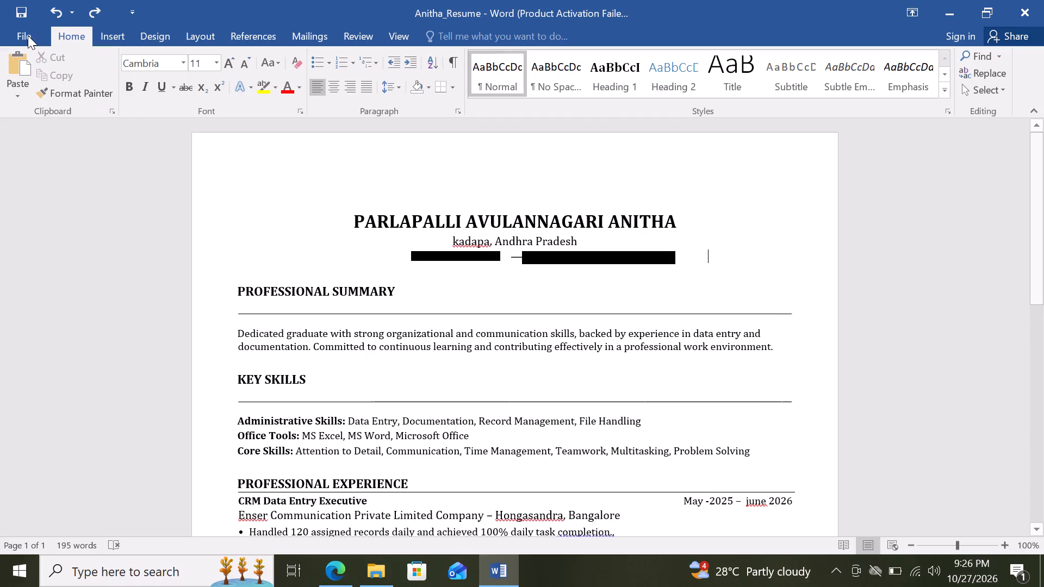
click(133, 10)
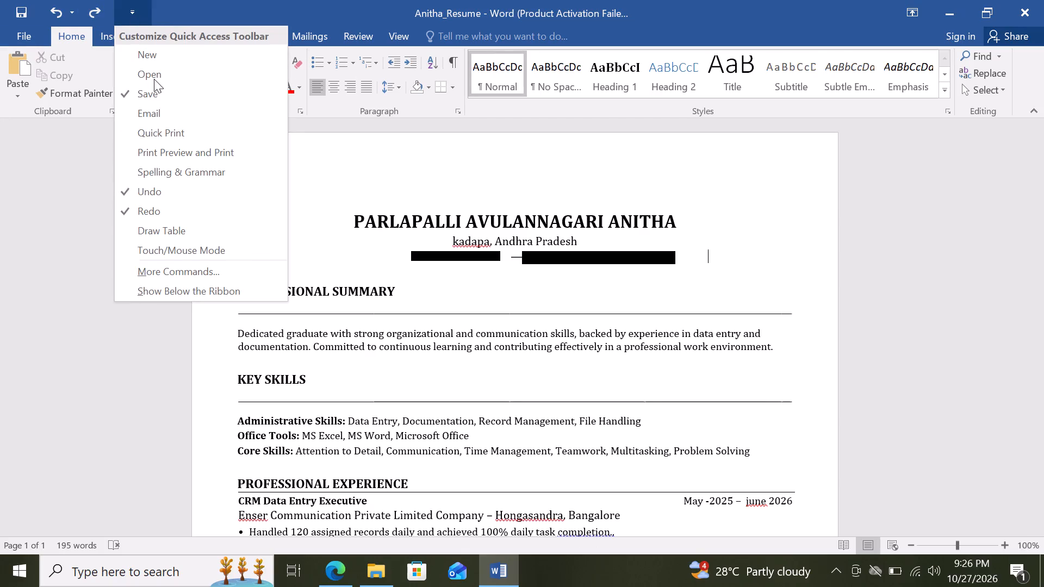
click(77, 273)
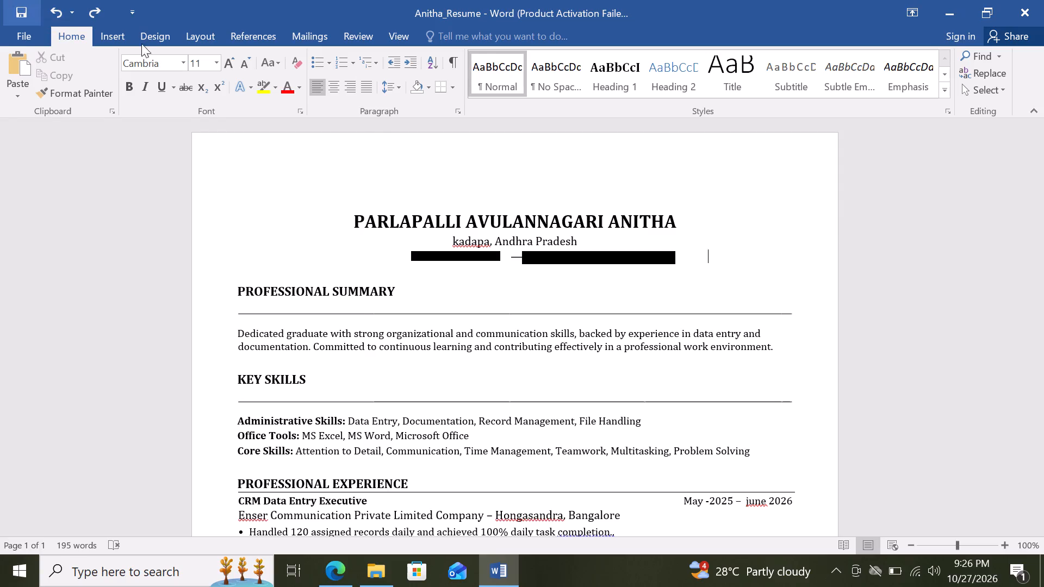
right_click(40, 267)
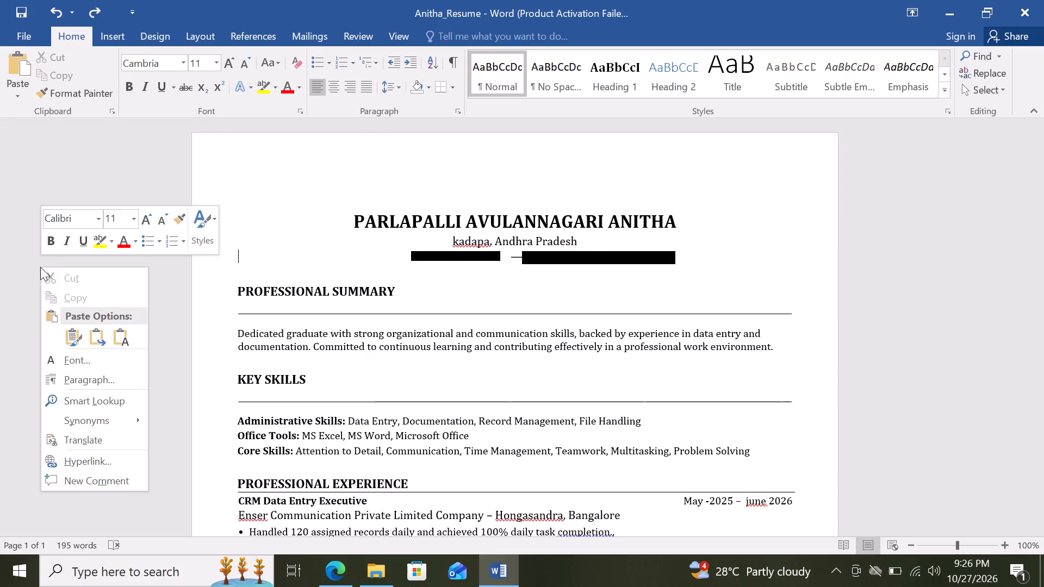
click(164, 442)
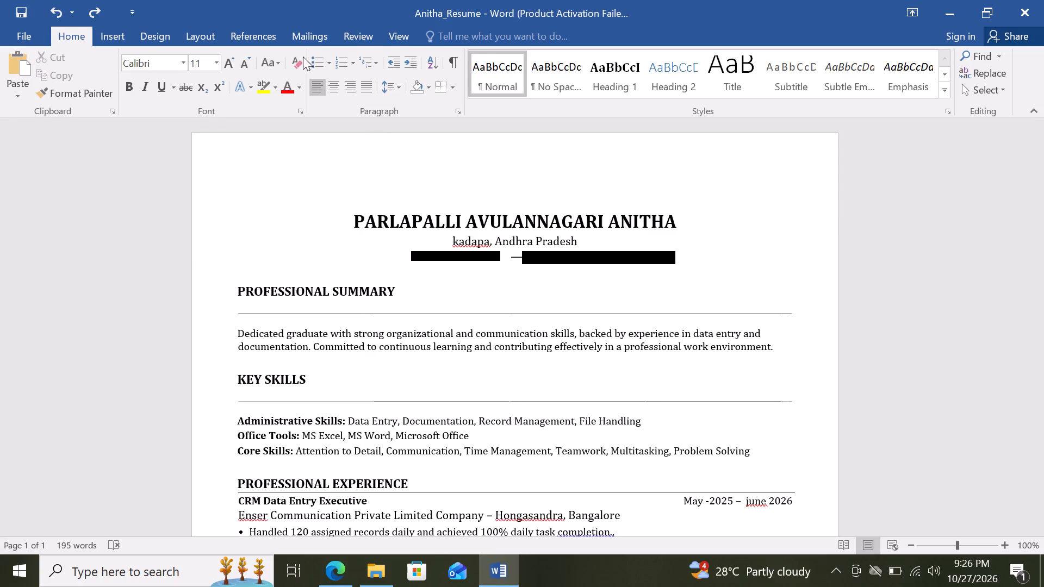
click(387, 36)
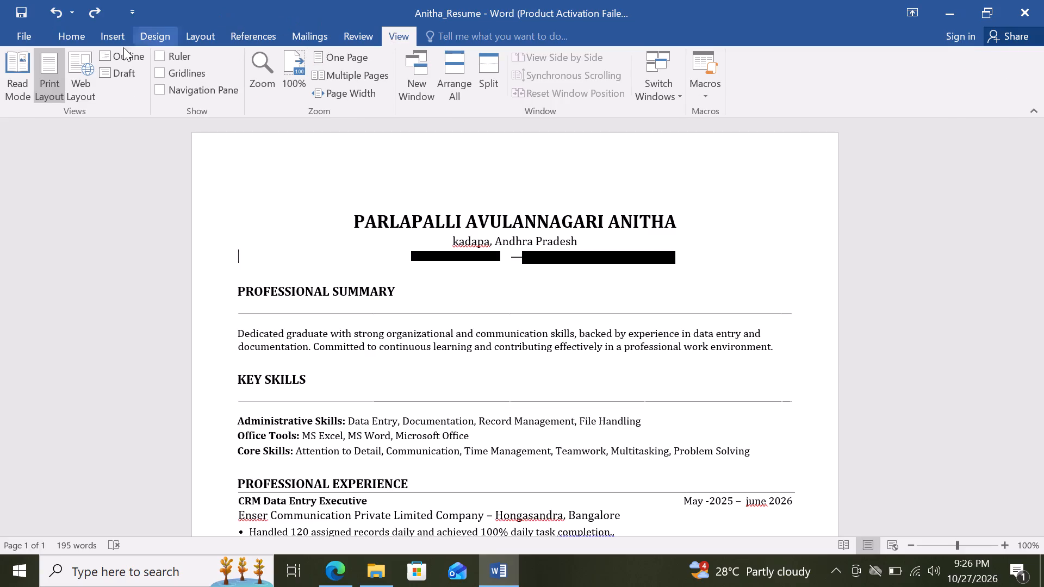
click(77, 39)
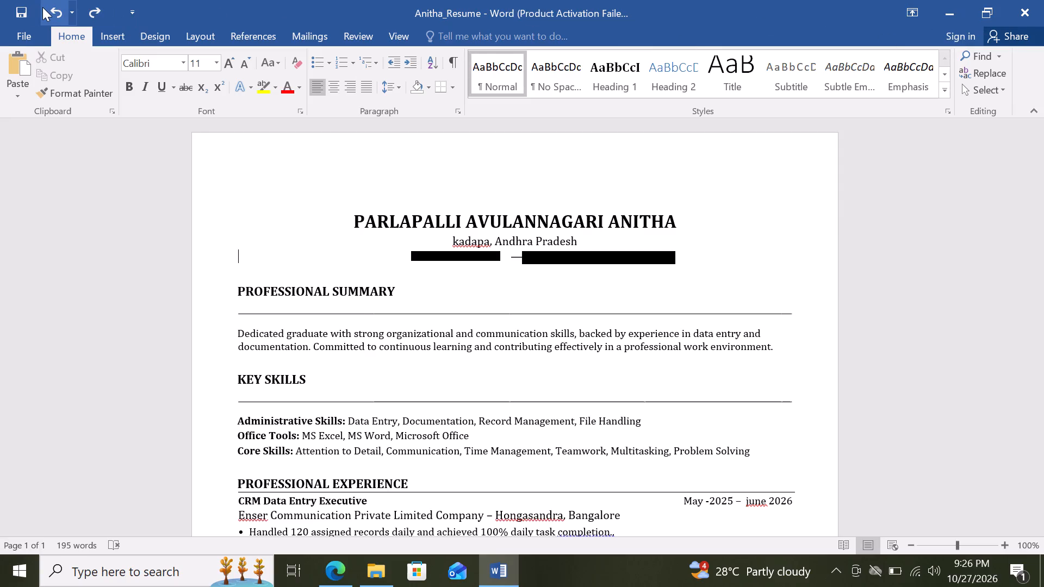
Start saving a copy of the resume in the Documents folder with PDF as the file type.
click(26, 43)
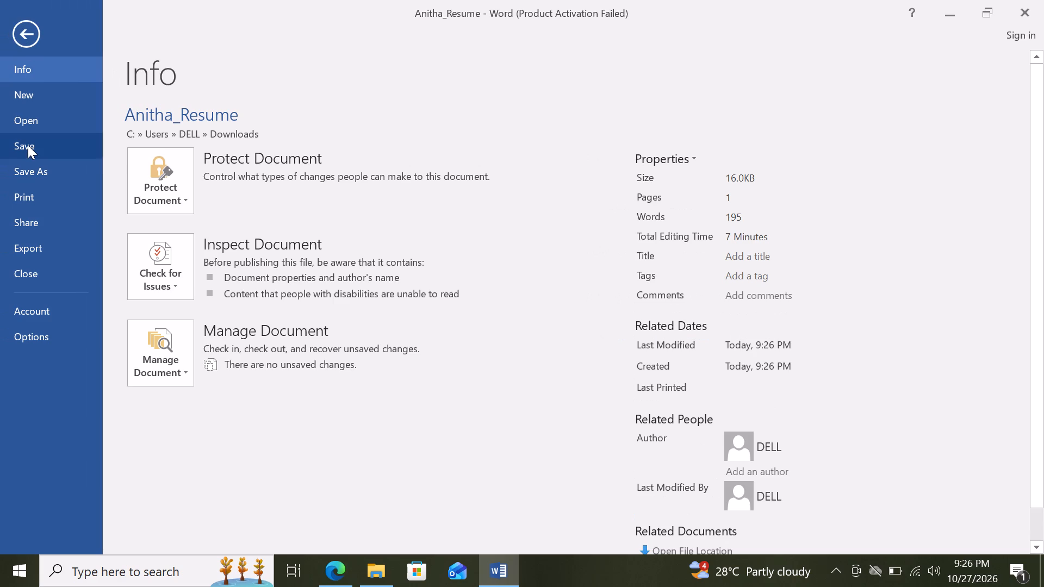
click(38, 168)
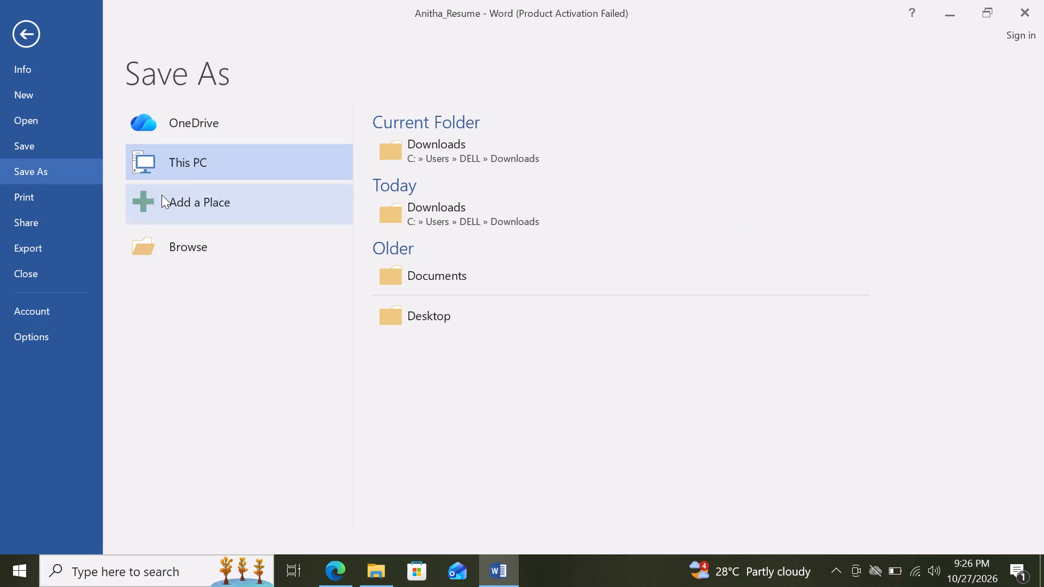
click(405, 263)
click(405, 263)
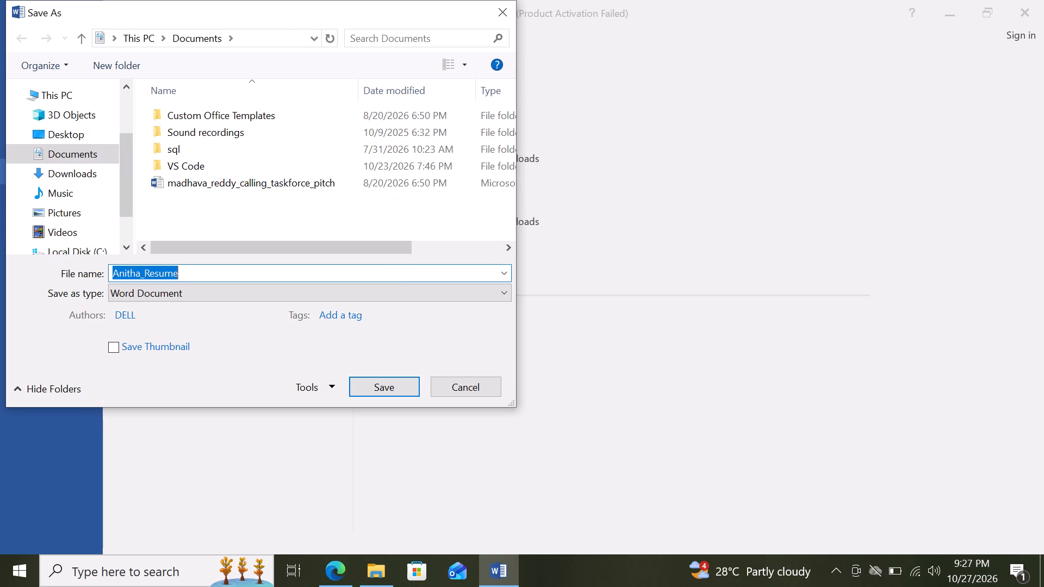
click(427, 284)
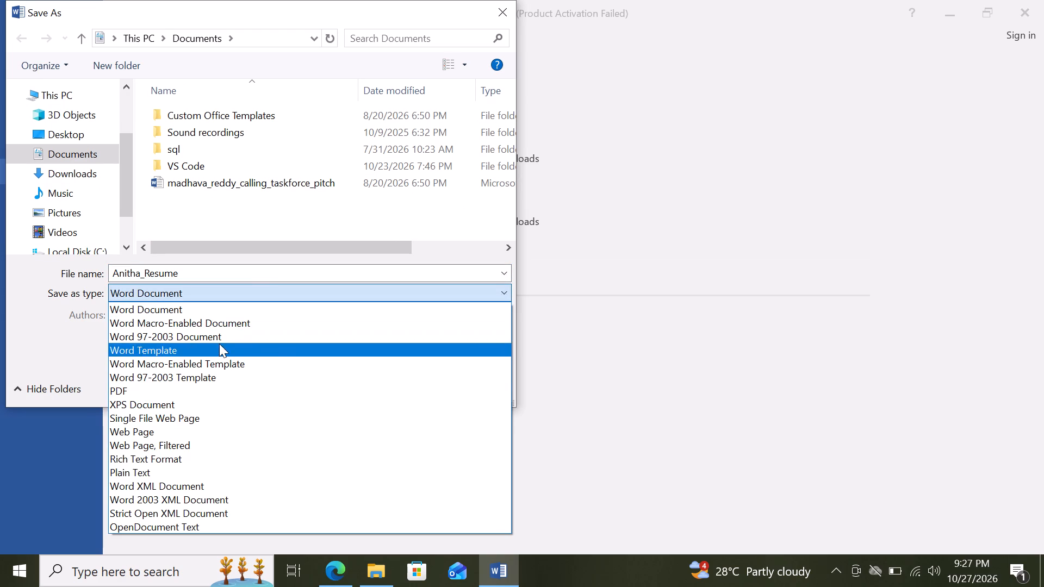
click(181, 384)
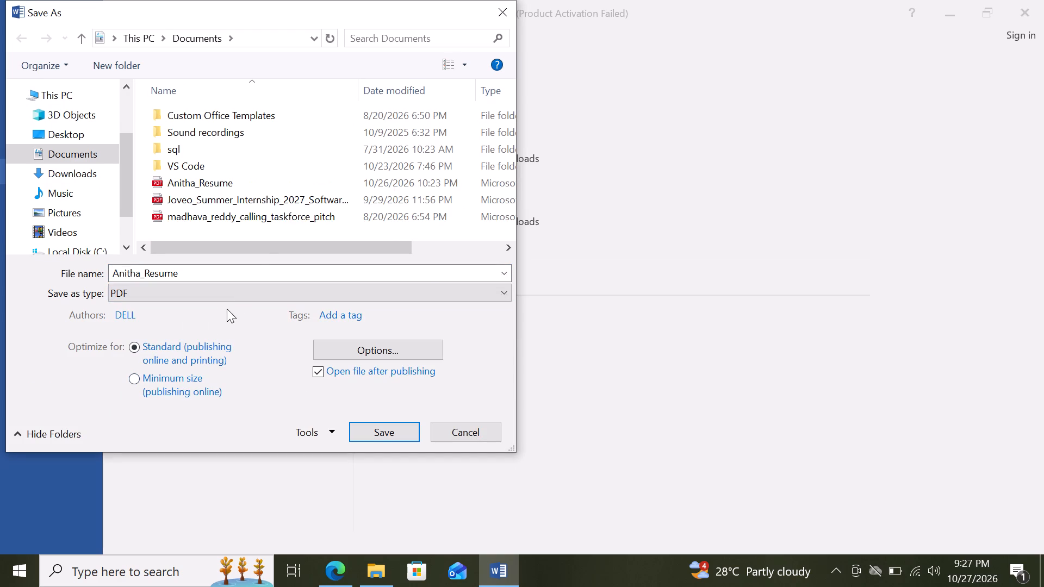
scroll(293, 191, down, 3)
scroll(293, 191, right, 8)
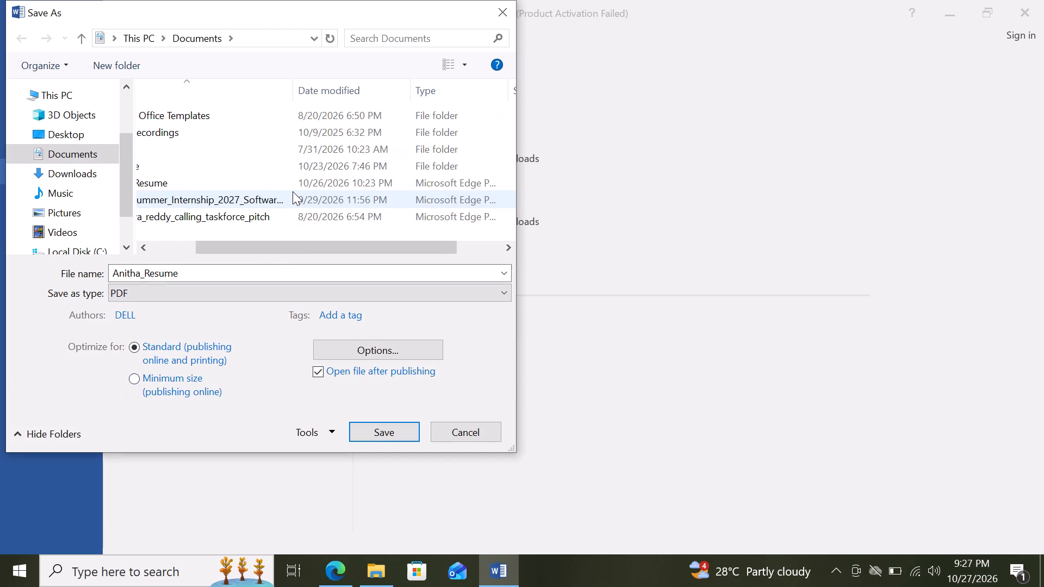
scroll(293, 191, right, 6)
scroll(293, 191, left, 3)
drag(253, 248, 147, 249)
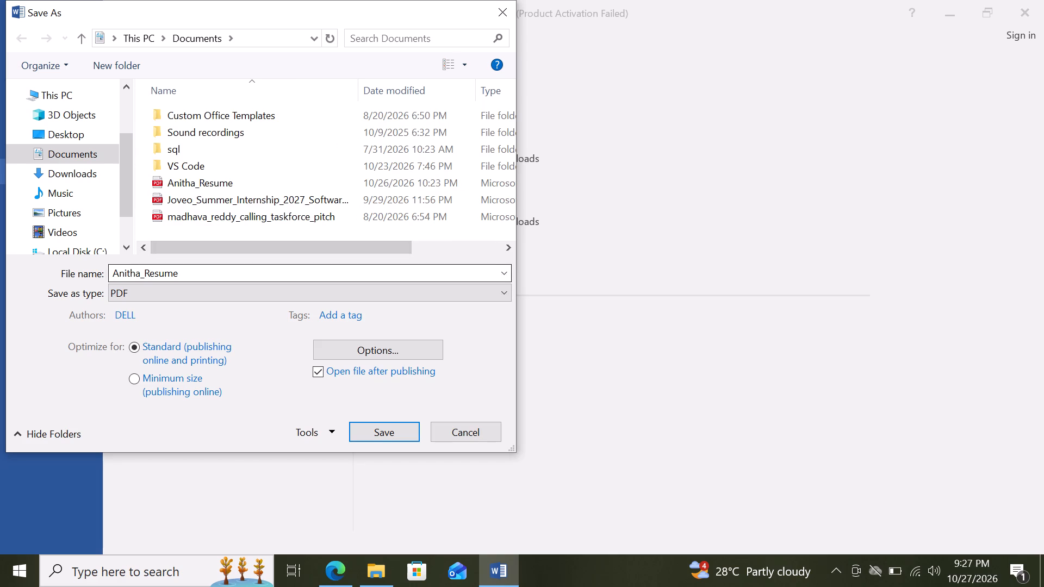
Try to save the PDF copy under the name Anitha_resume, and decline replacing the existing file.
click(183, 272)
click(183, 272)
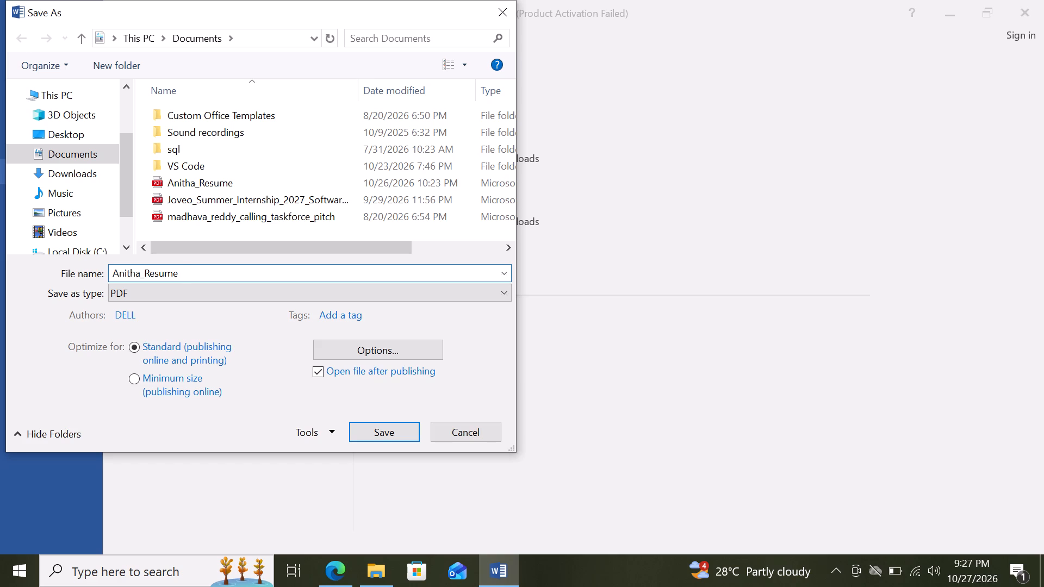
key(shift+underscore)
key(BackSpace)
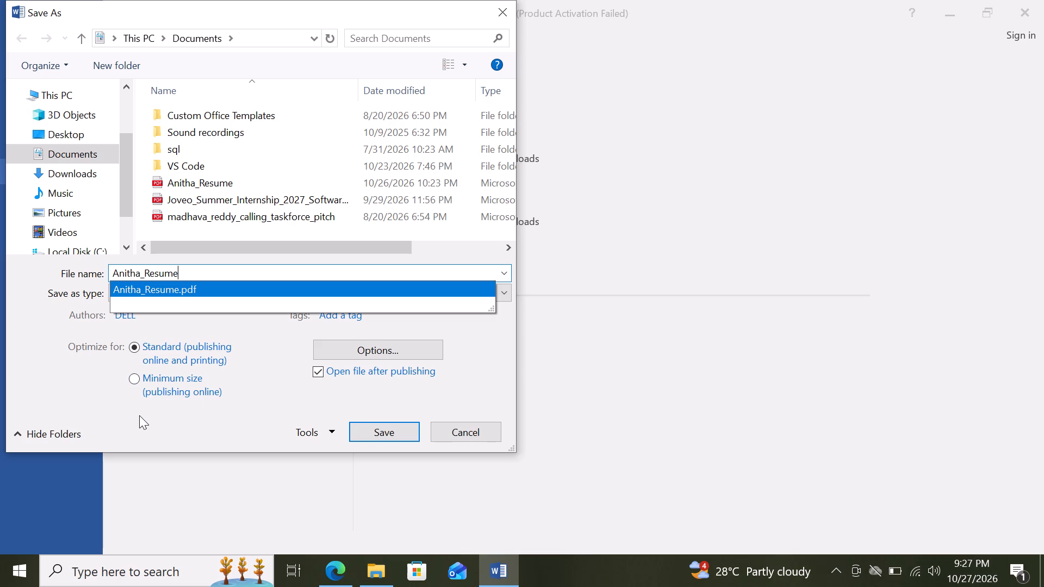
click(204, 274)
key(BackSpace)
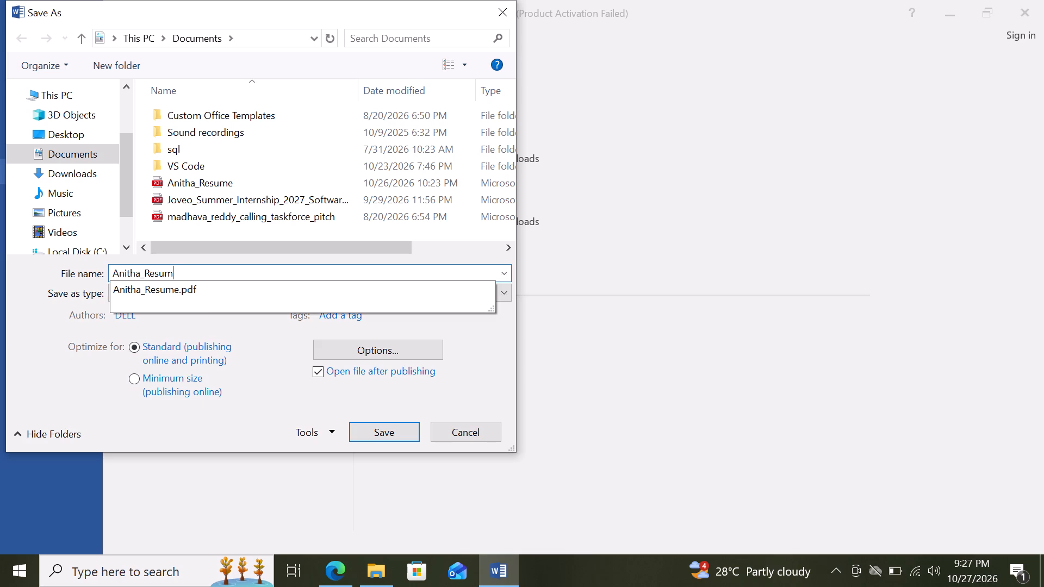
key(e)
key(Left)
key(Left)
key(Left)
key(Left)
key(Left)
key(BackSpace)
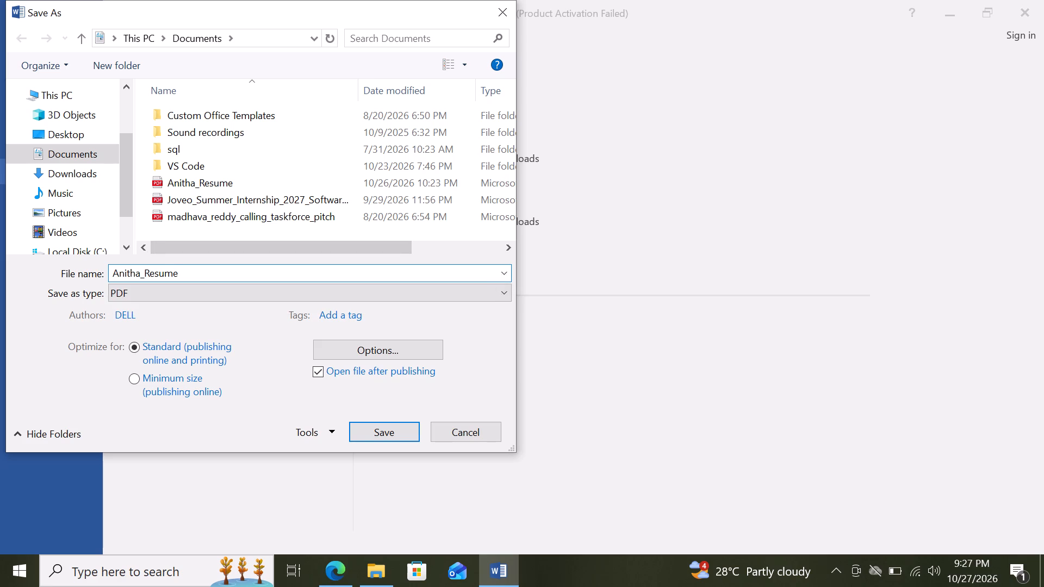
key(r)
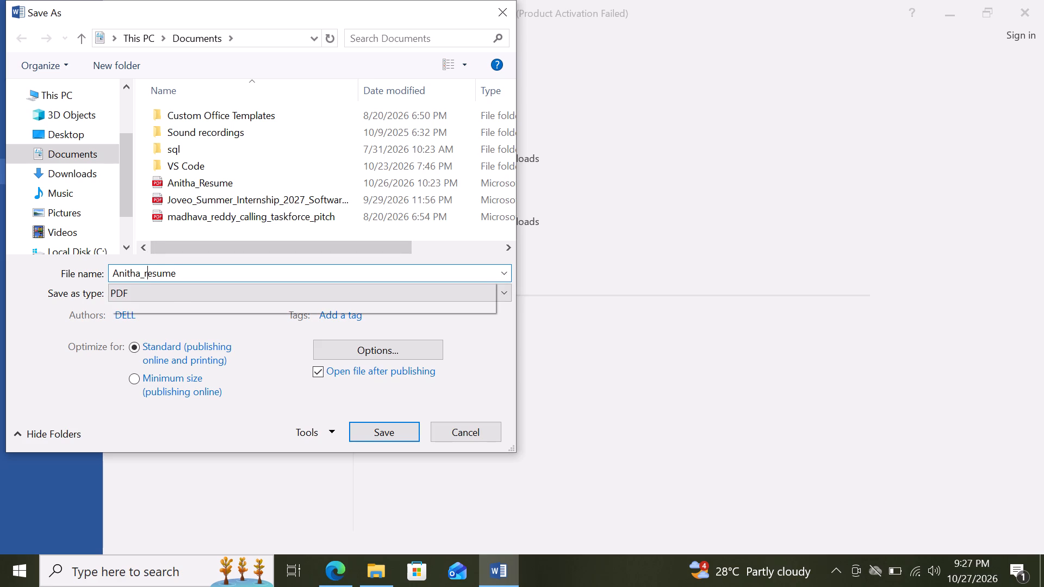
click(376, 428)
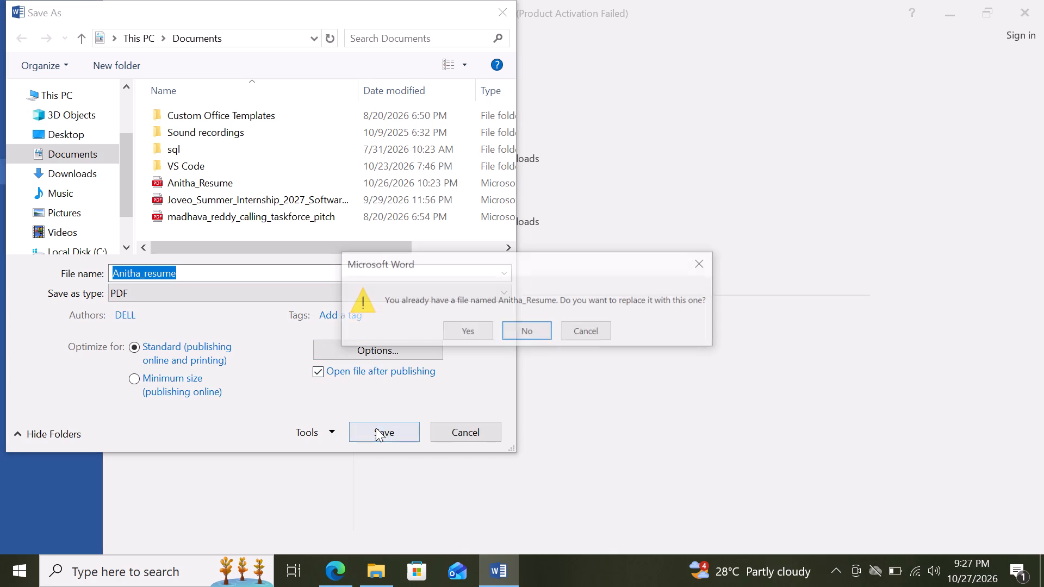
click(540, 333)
Save the PDF copy of the resume under the name Anitha_Resume_1.
click(234, 279)
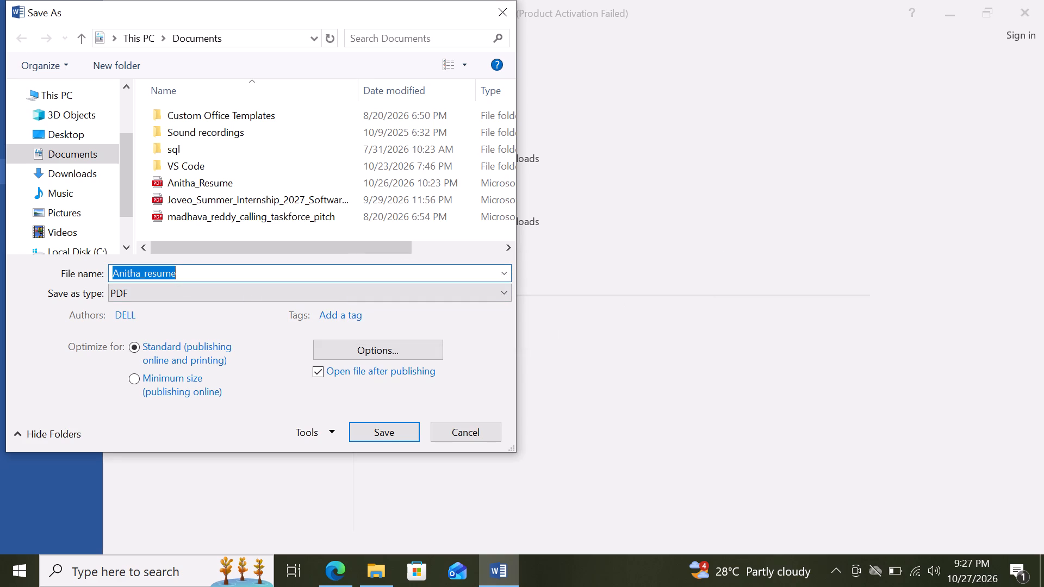
click(149, 277)
key(BackSpace)
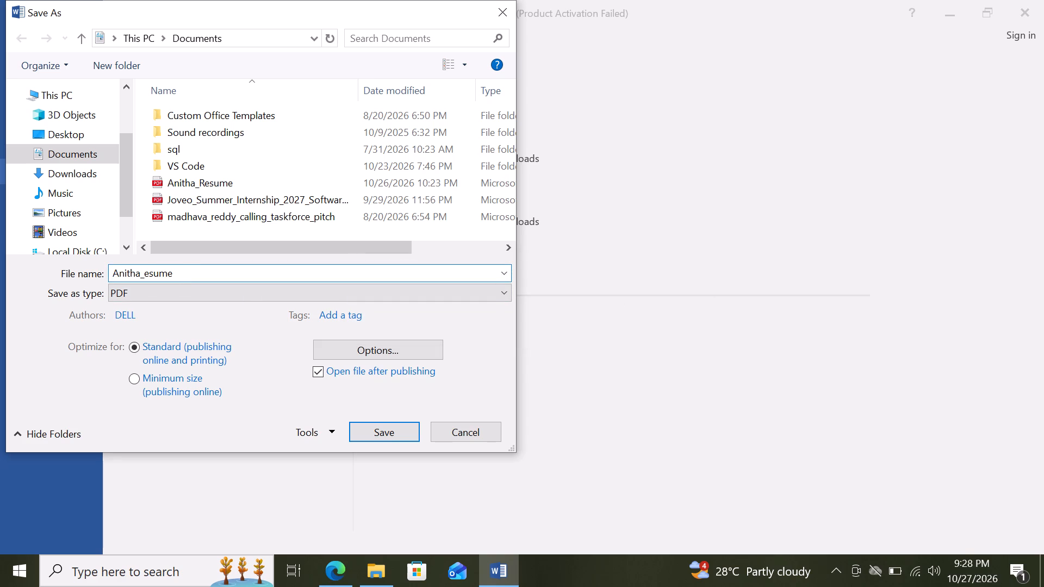
key(r)
key(Right)
key(Right)
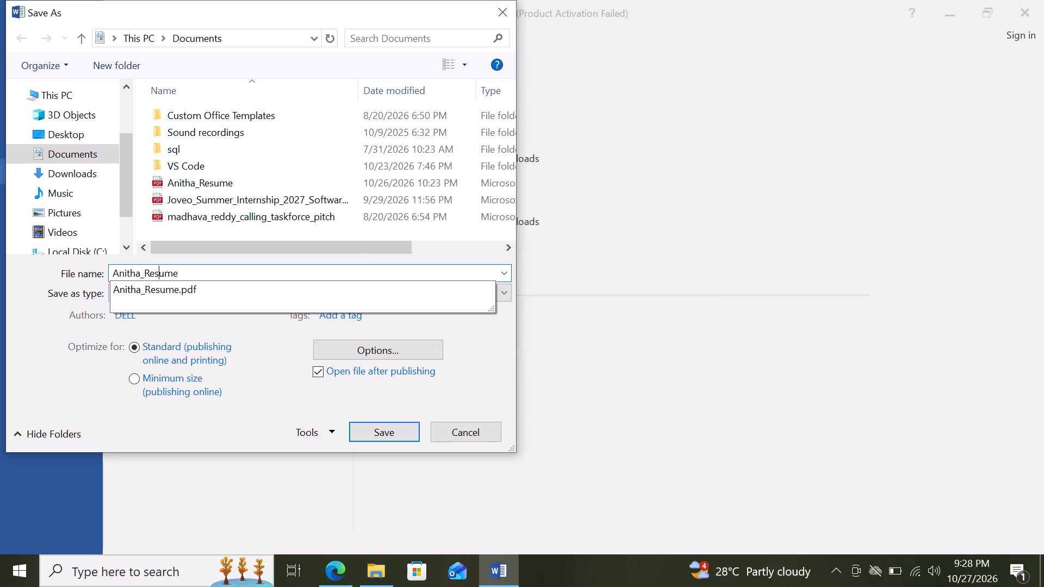
key(Right)
key(Right)
key(Right)
key(Right)
key(shift+underscore)
key(1)
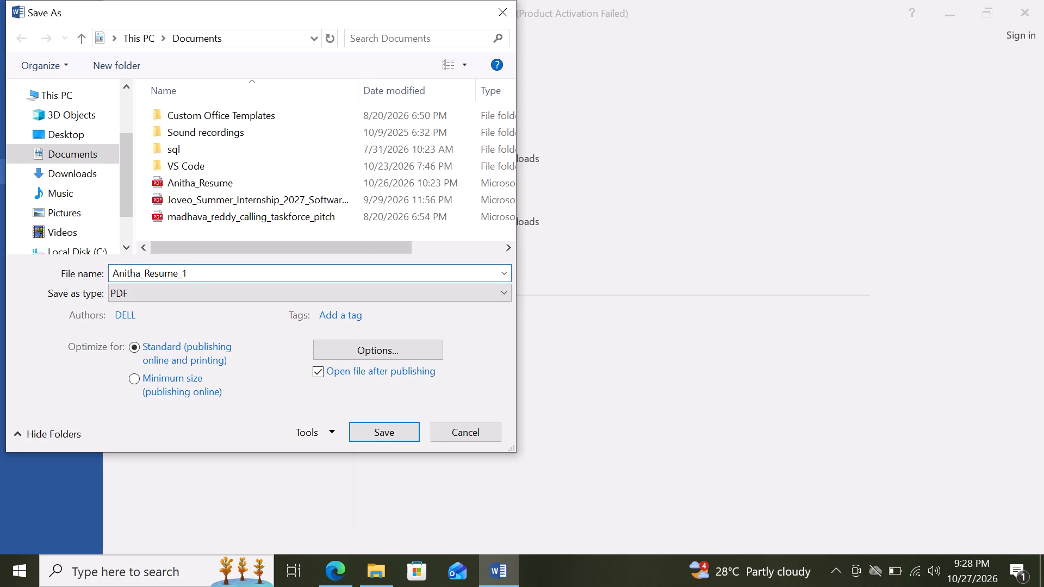
Complete saving the PDF copy of the resume as Anitha_Resume_1 in the Documents folder.
key(Return)
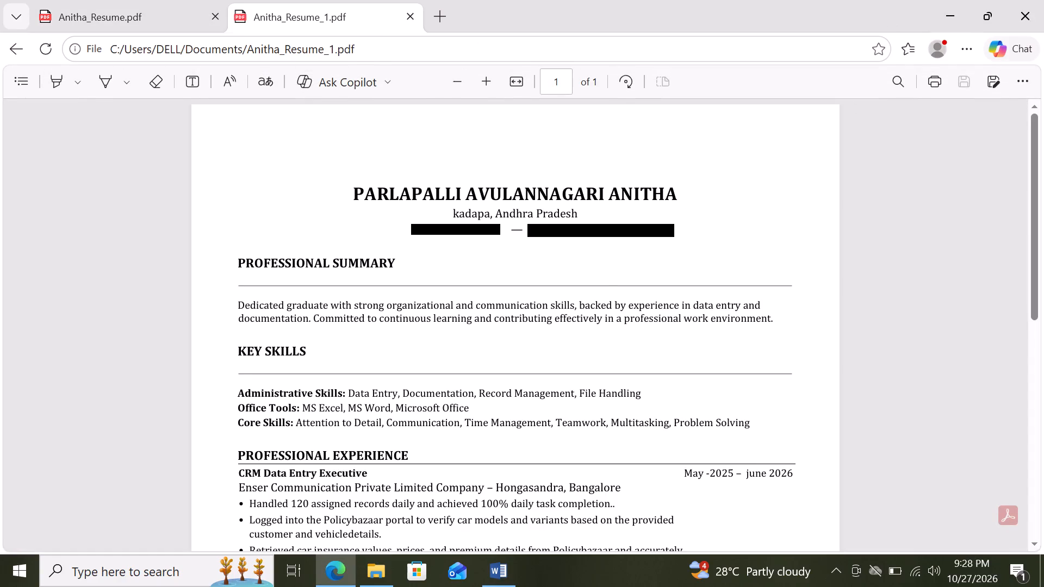
Look over the exported resume PDF to its end and close the Edge, Word and File Explorer windows.
scroll(601, 293, down, 9)
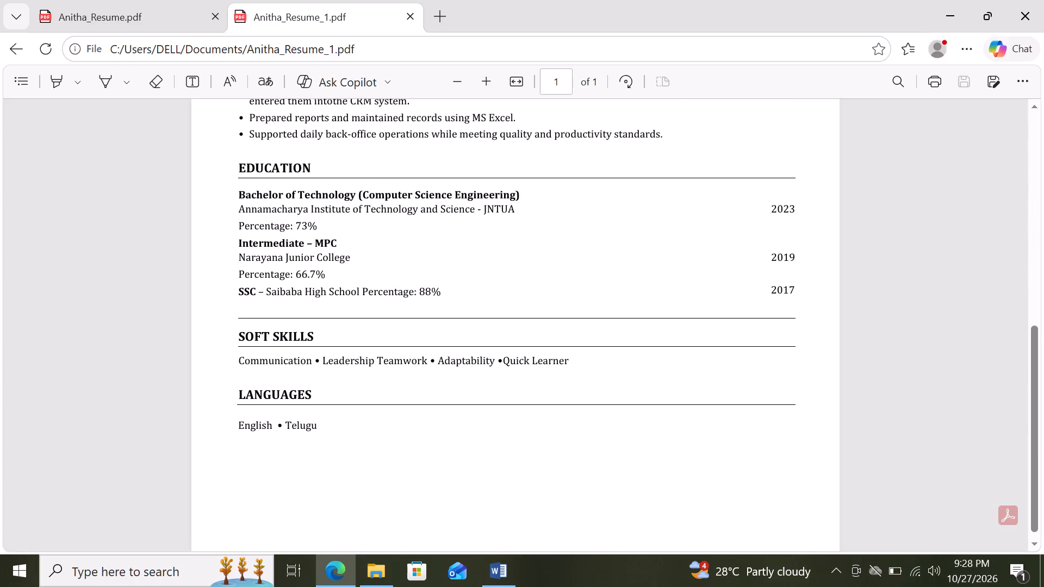
click(1025, 2)
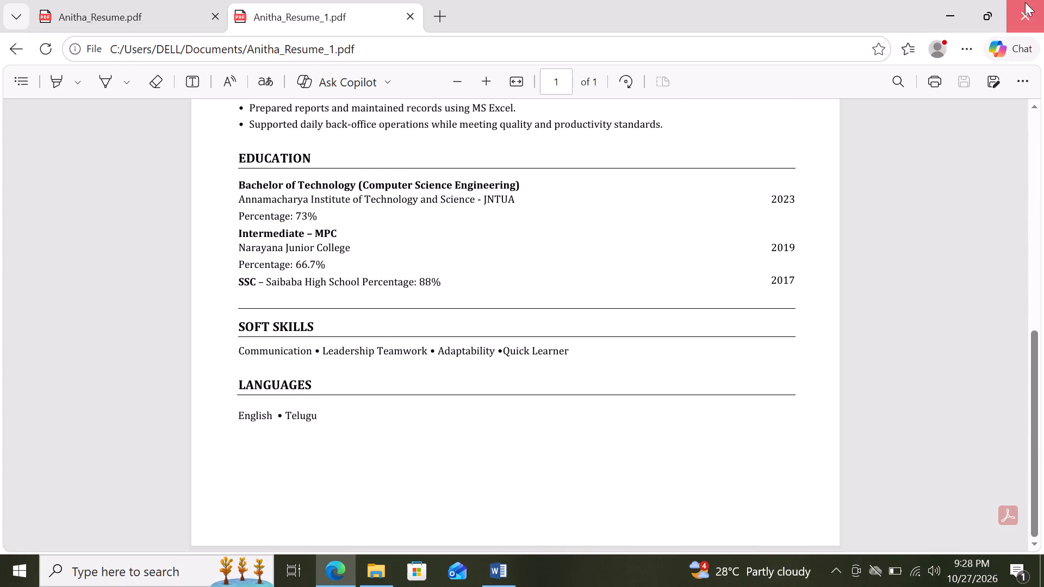
click(1020, 13)
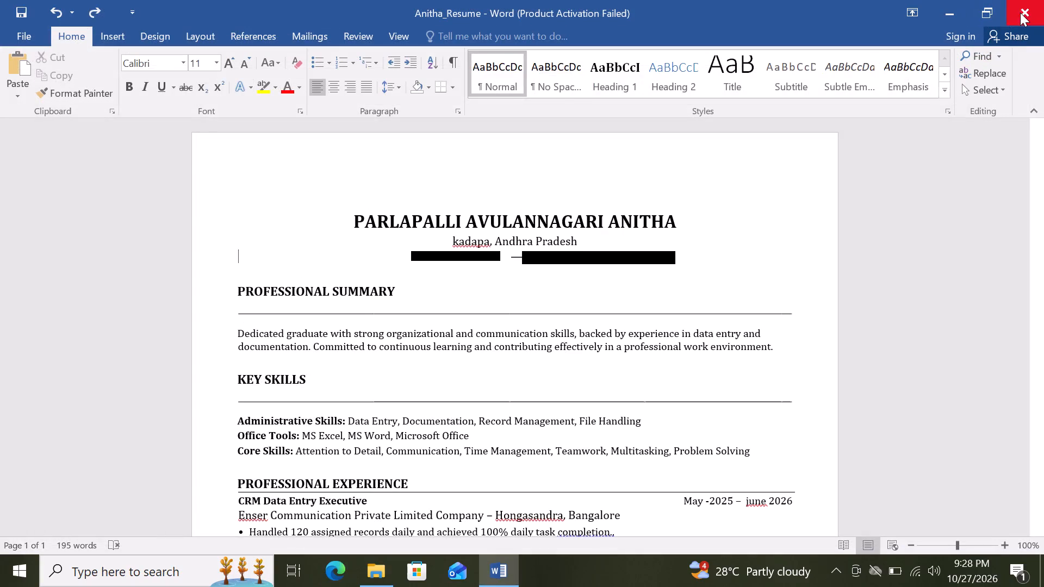
click(1043, 0)
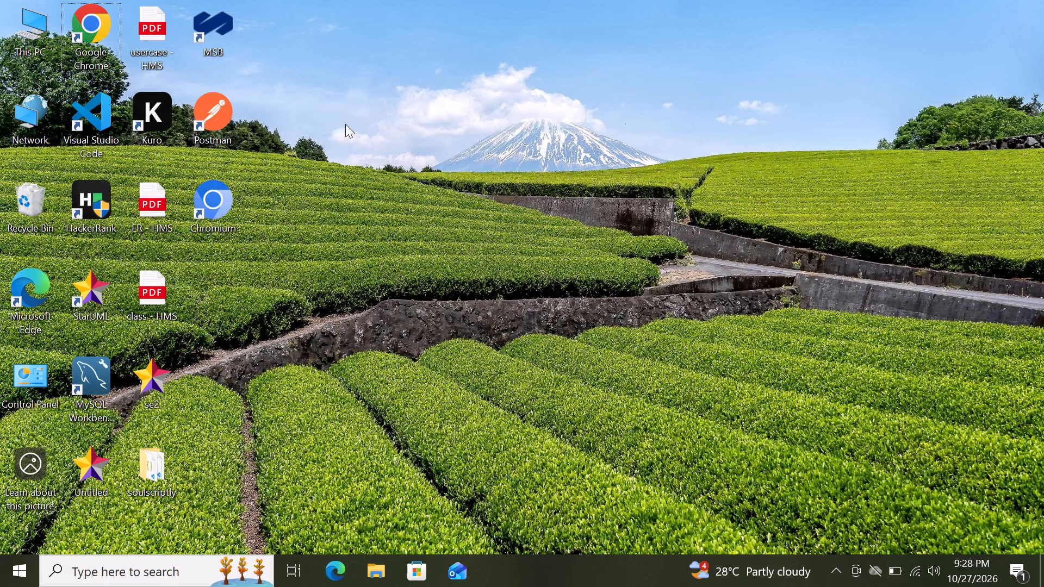
Search Windows for "what" and open the WhatsApp app.
click(134, 583)
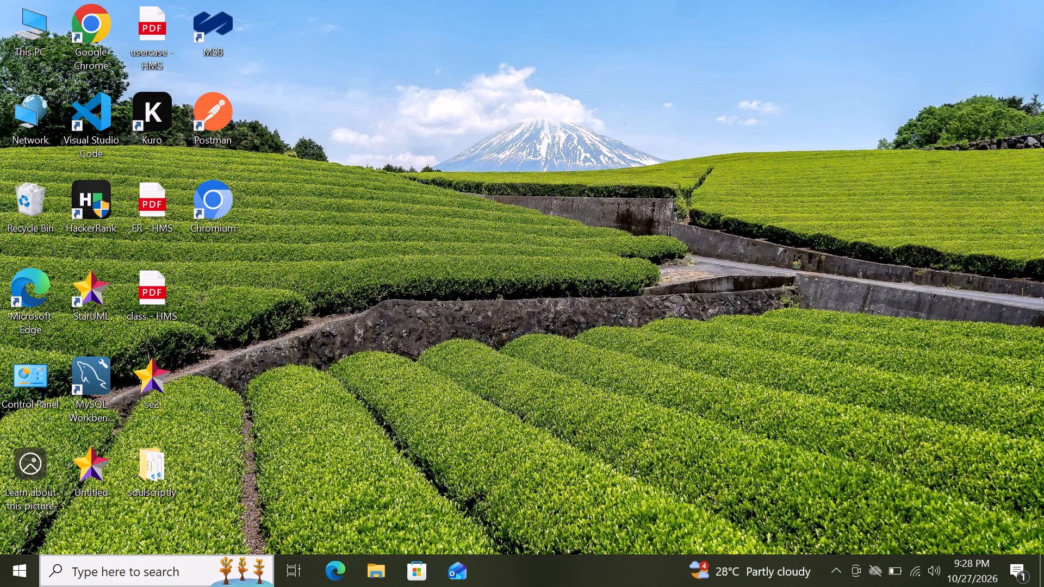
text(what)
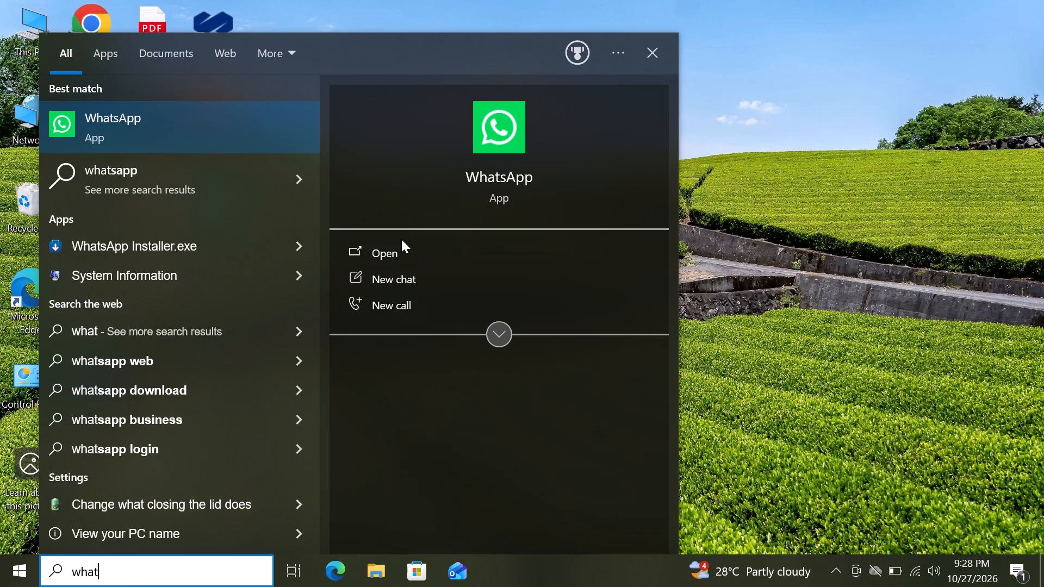
click(394, 249)
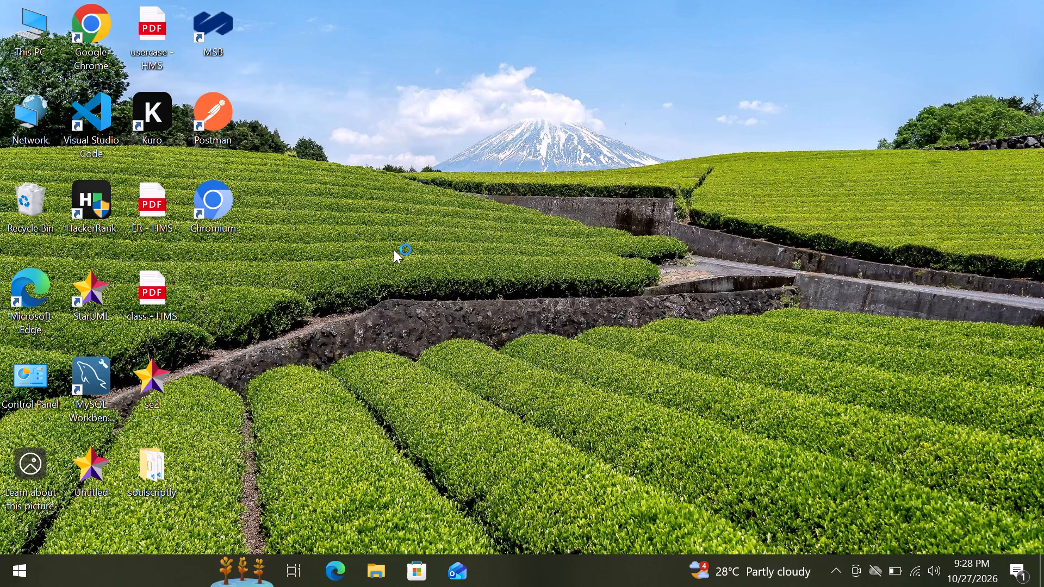